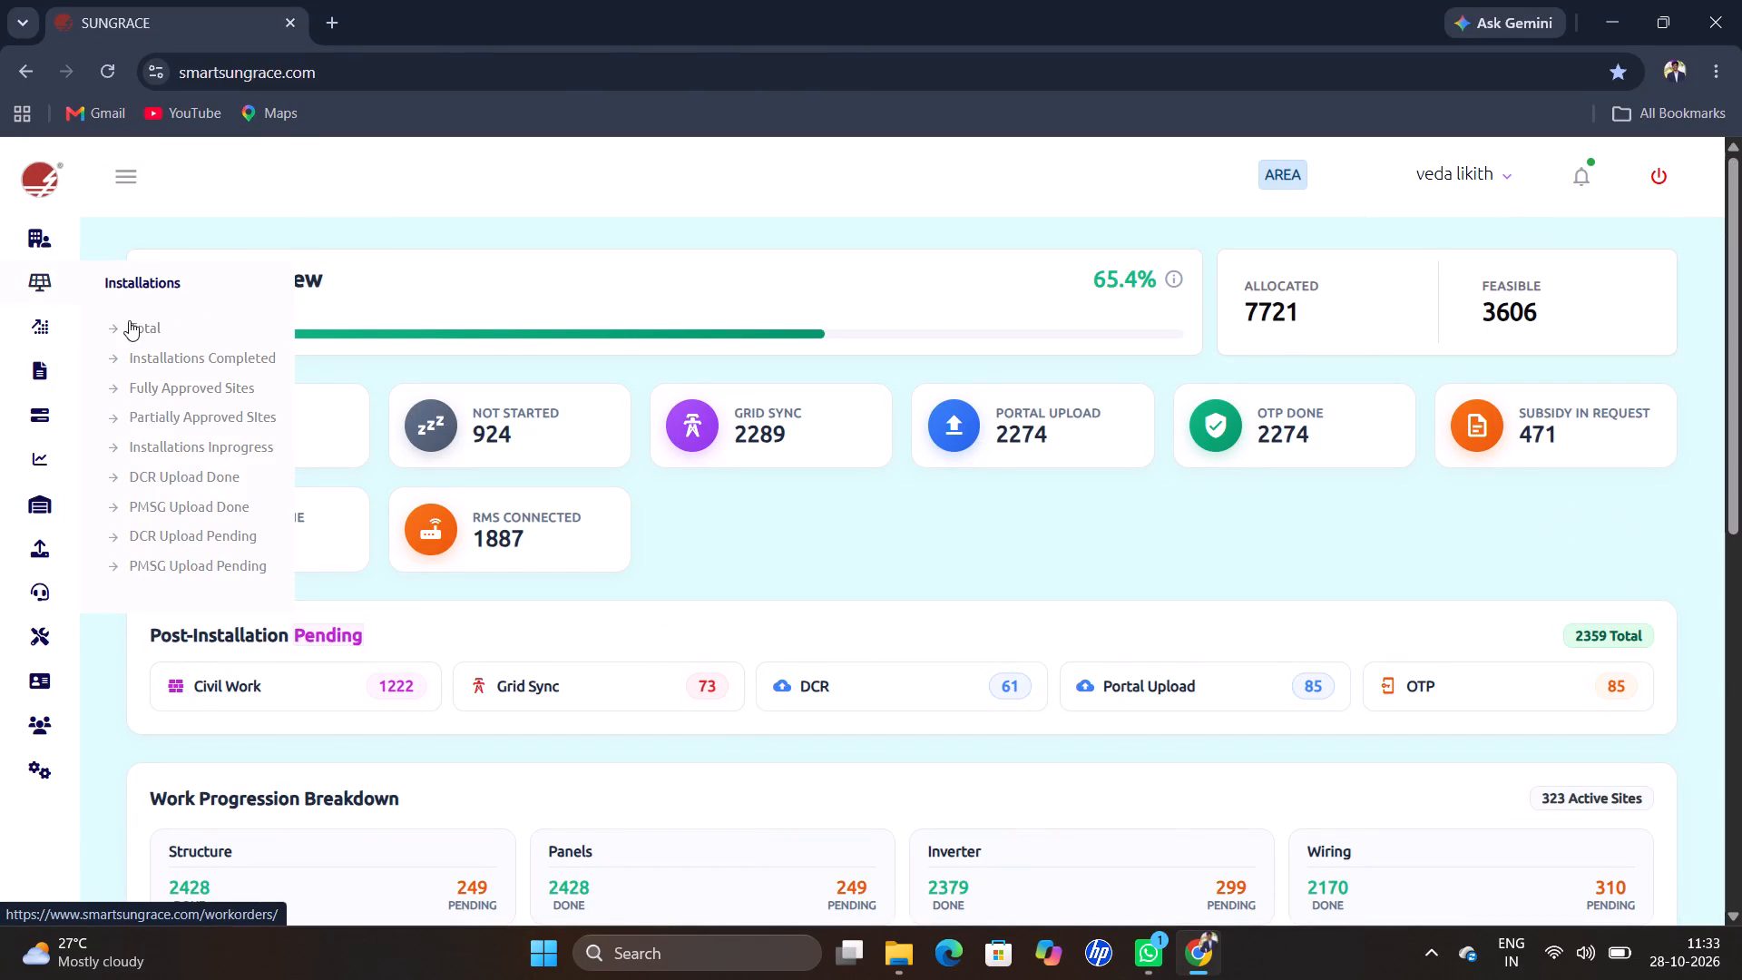
Open the Total list of installations and refresh the page.
left_click(136, 325)
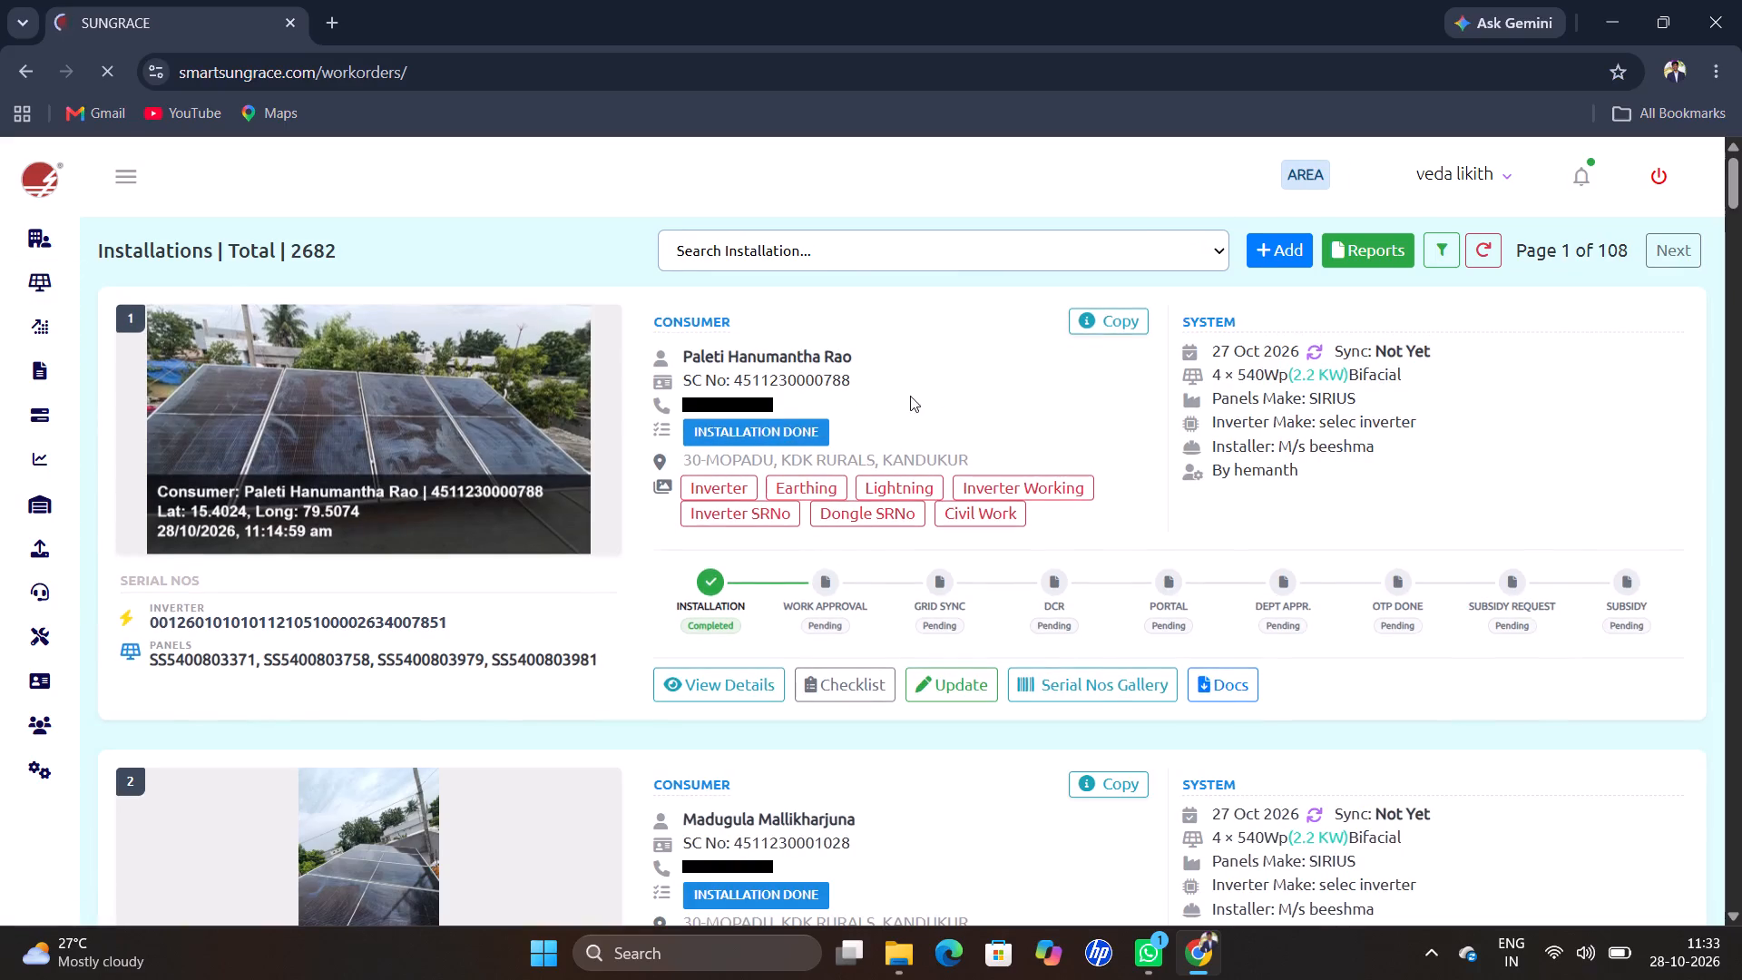
left_click_drag(116, 73, 116, 84)
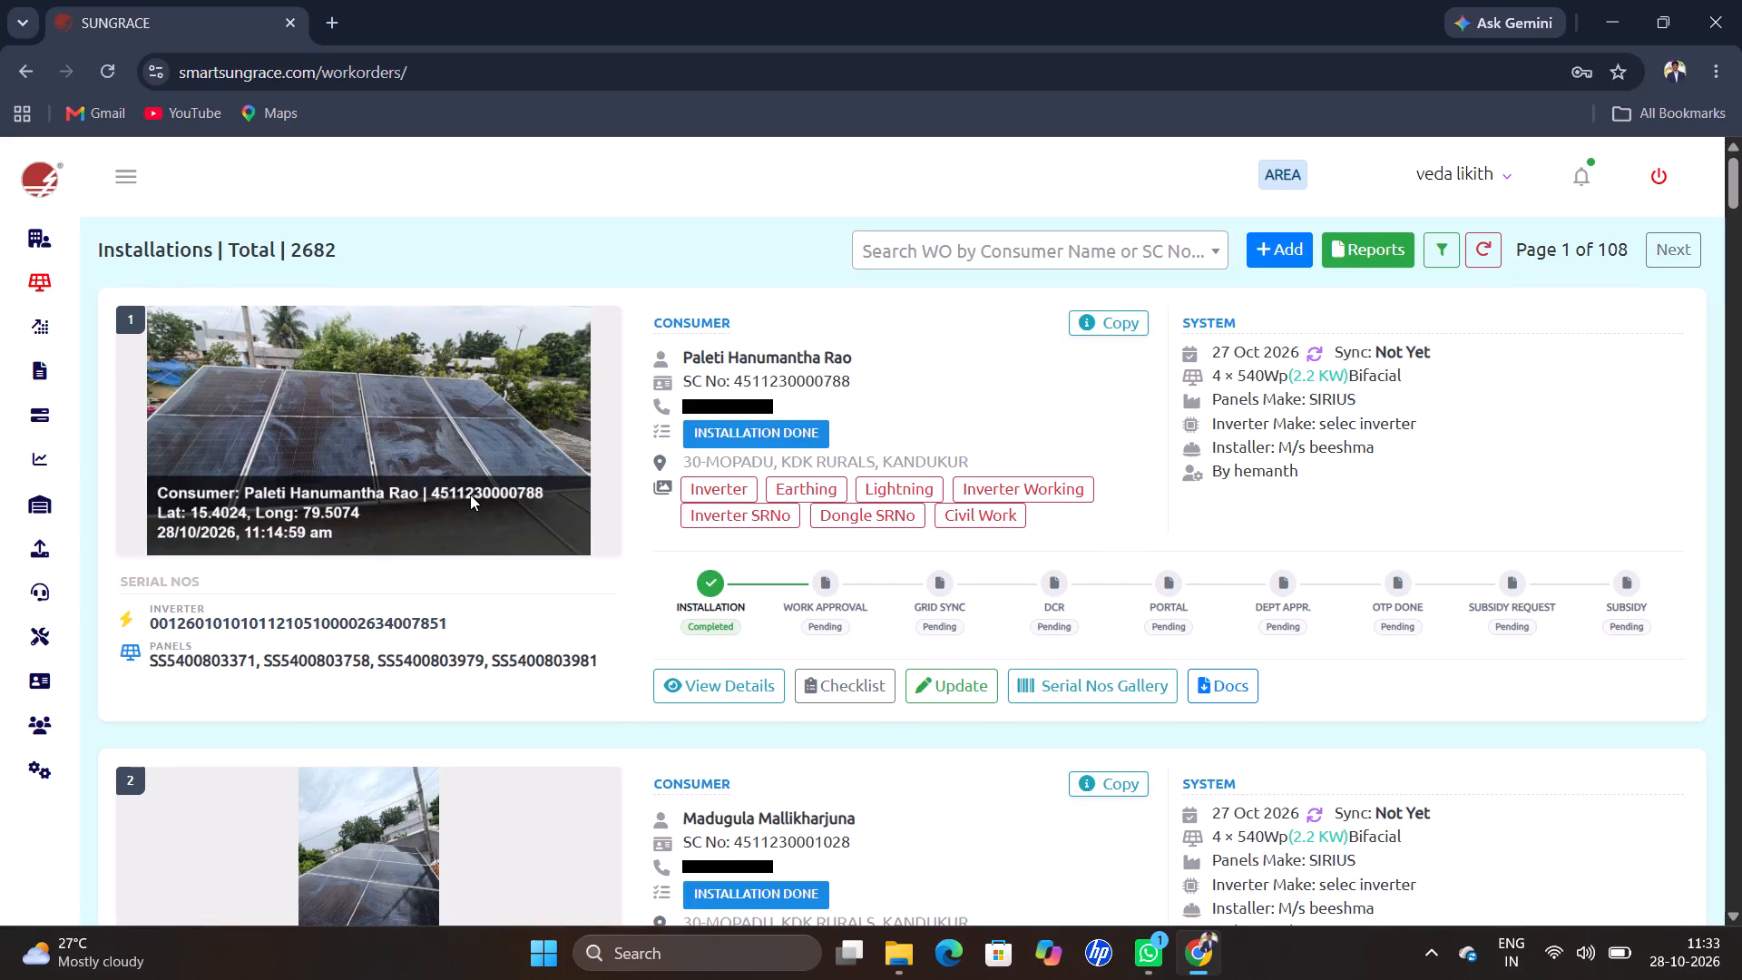
Download the Installation Report for the total list of installations.
left_click(1358, 250)
left_click(964, 271)
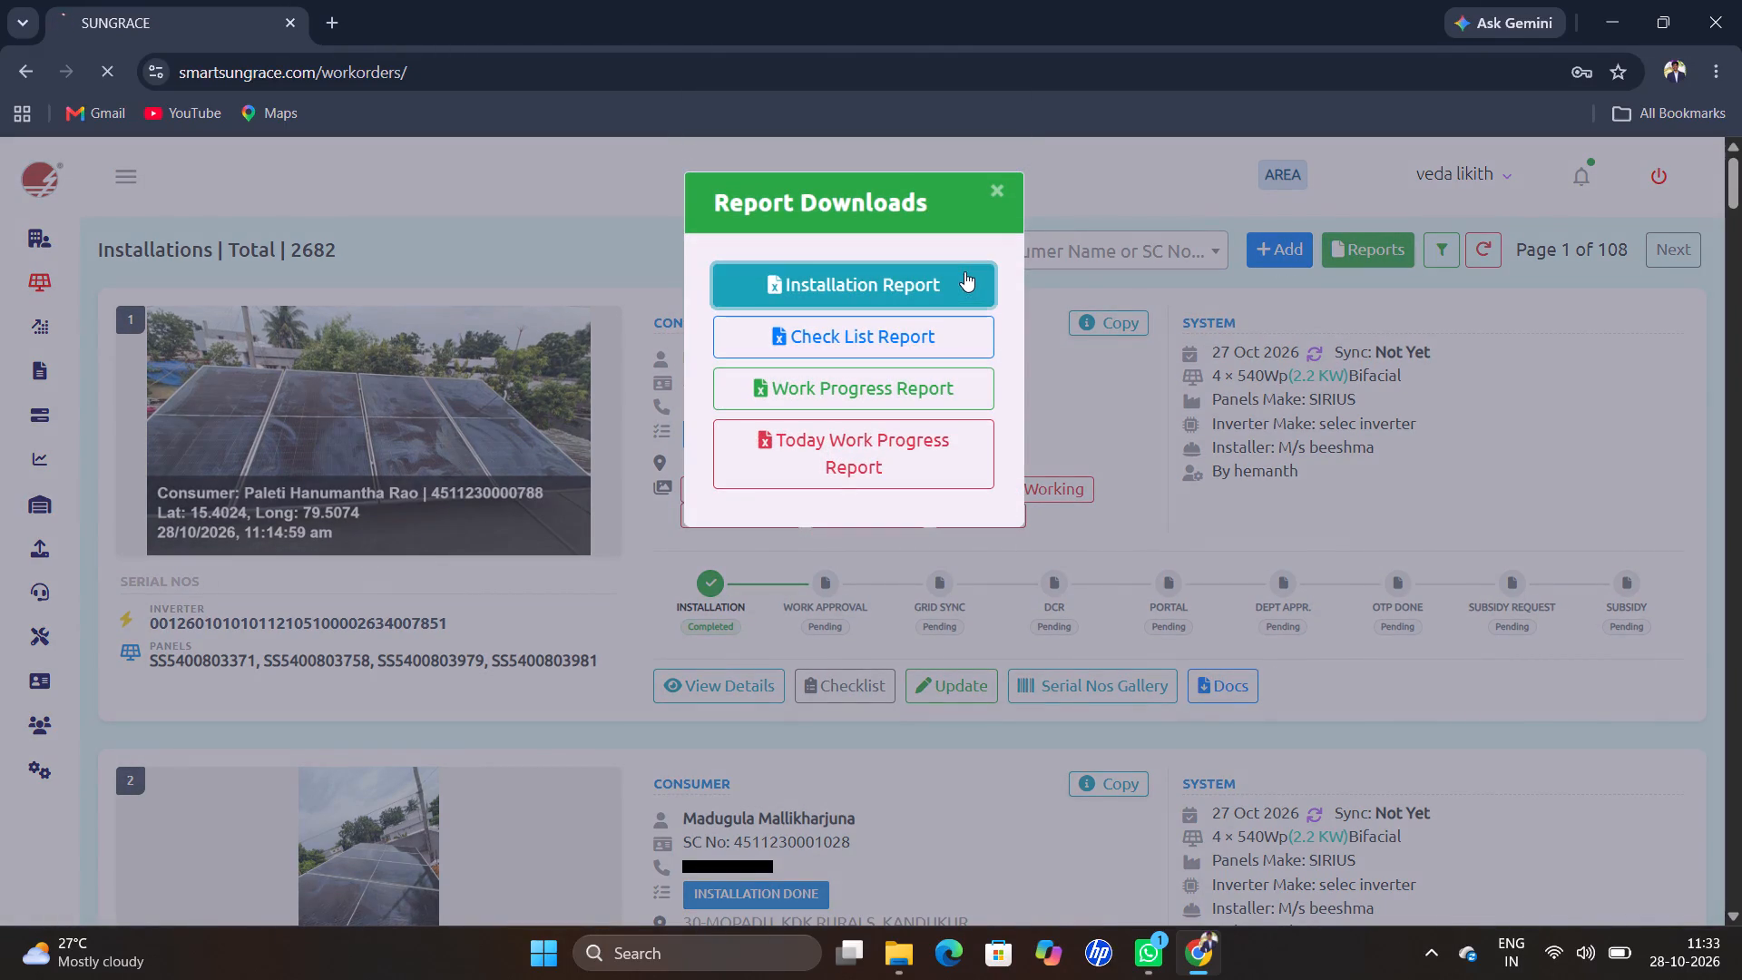
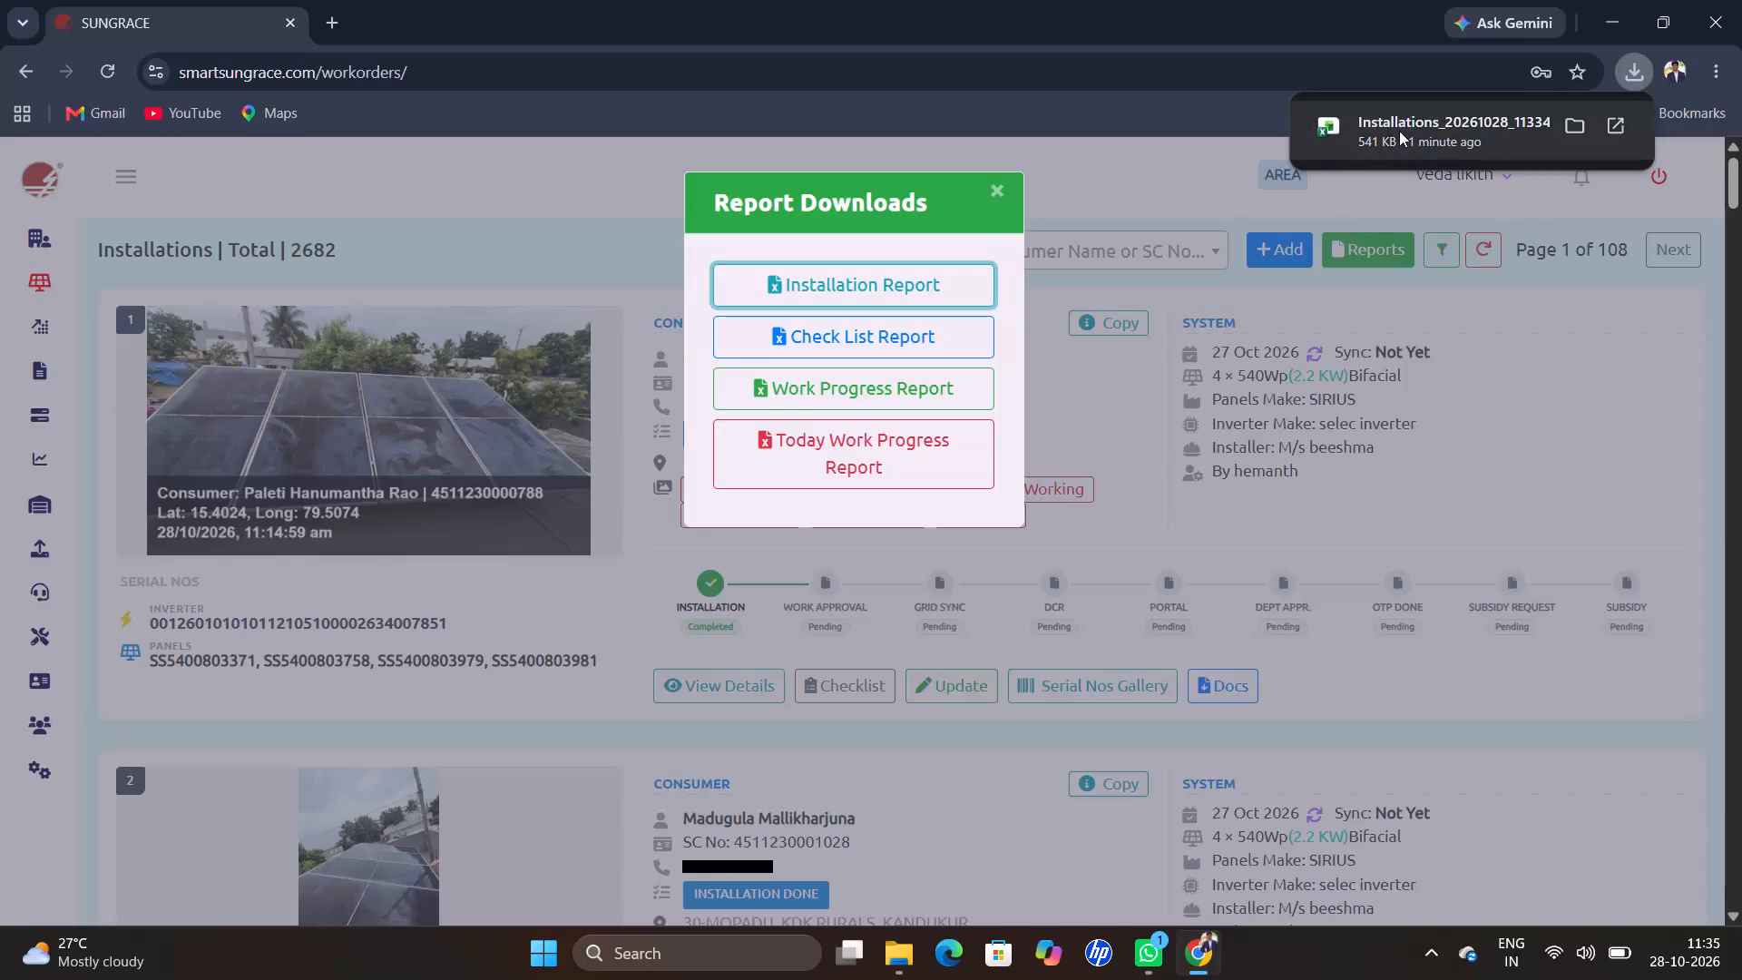
Open the downloaded Installations report in Excel and enable editing.
left_click(1399, 131)
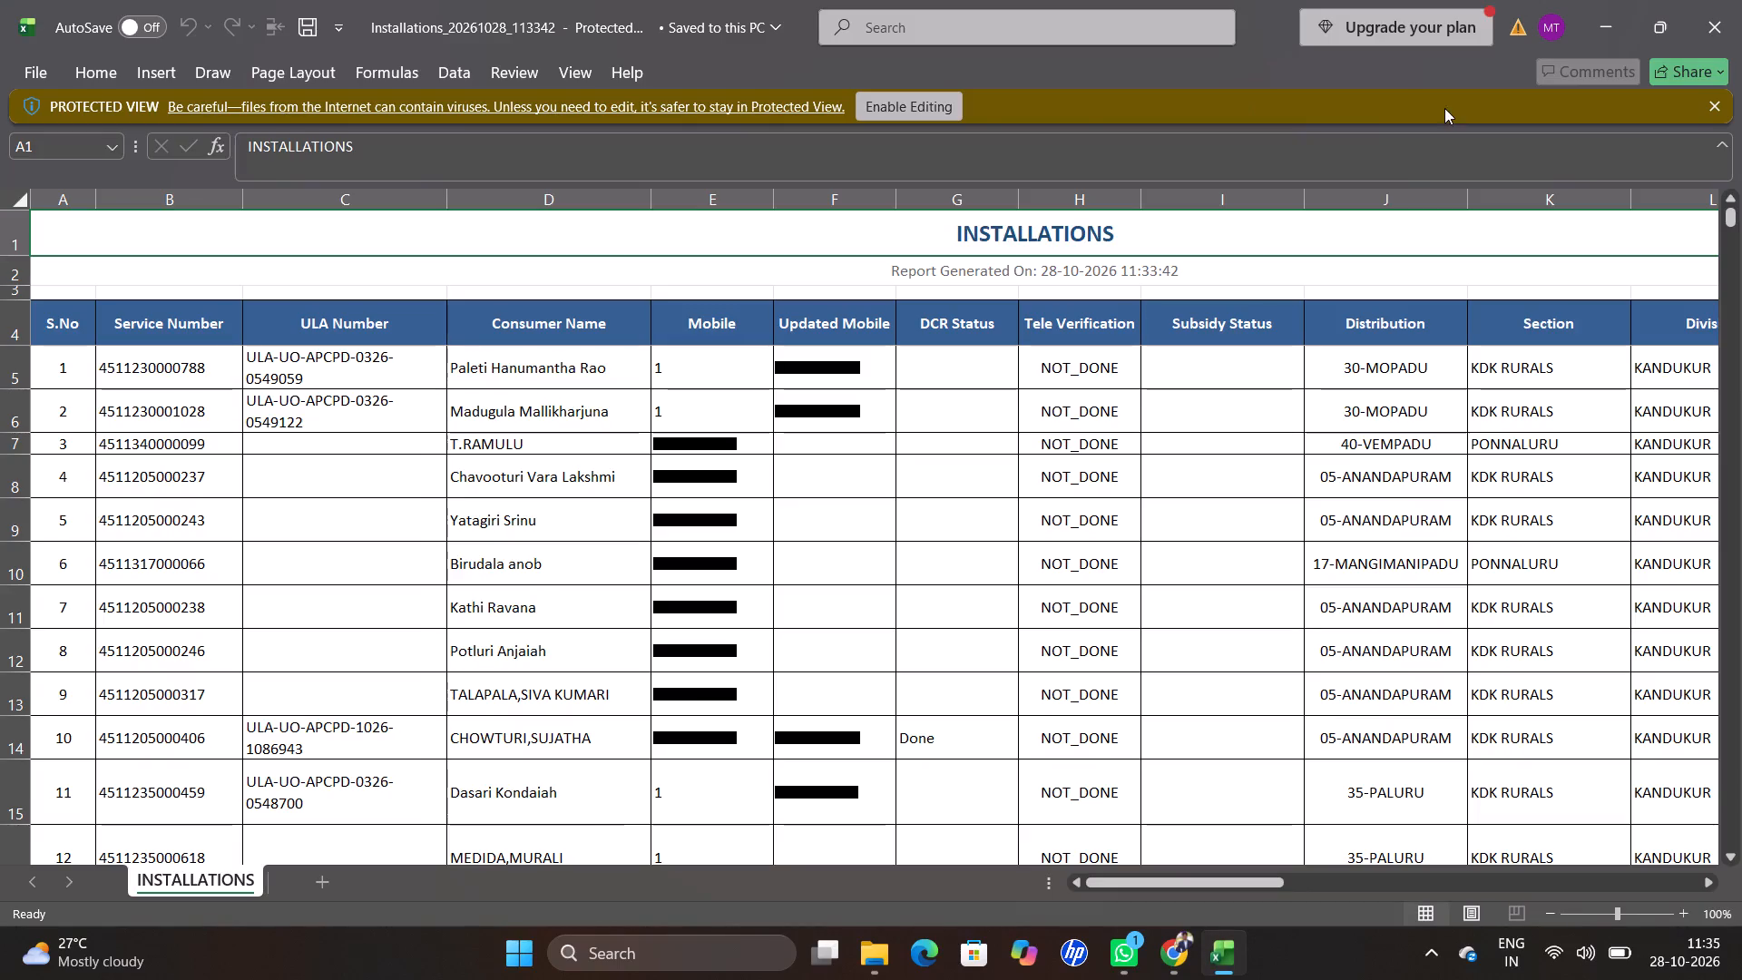
left_click(938, 106)
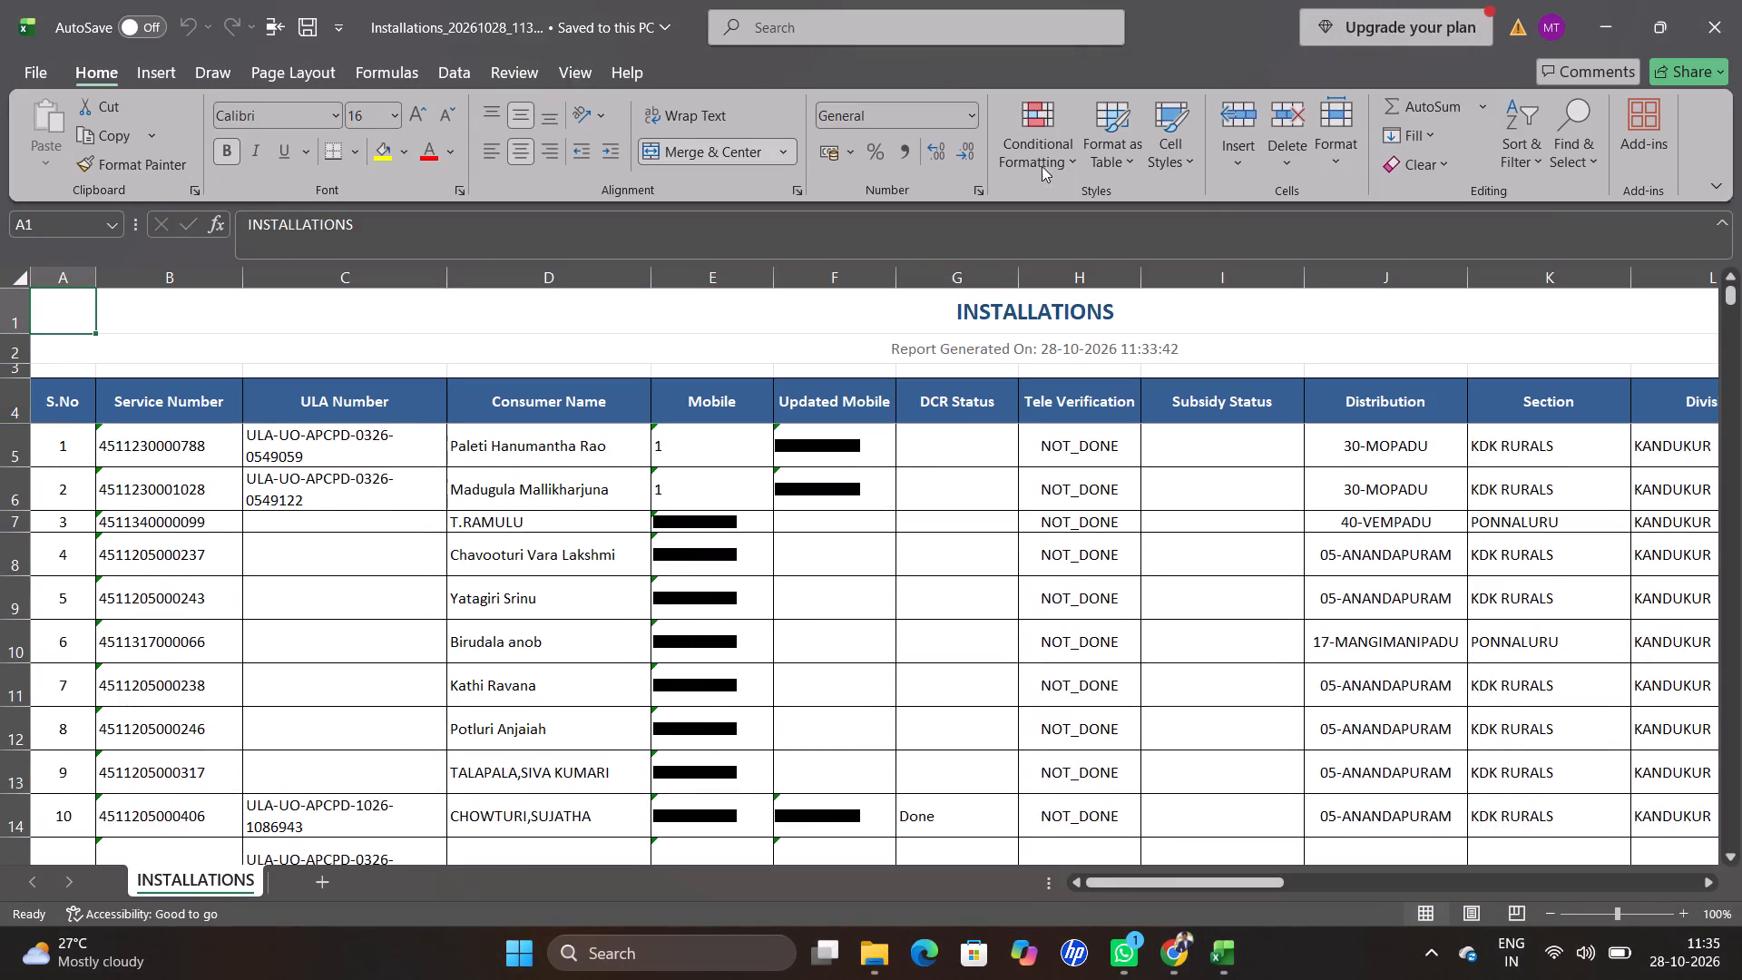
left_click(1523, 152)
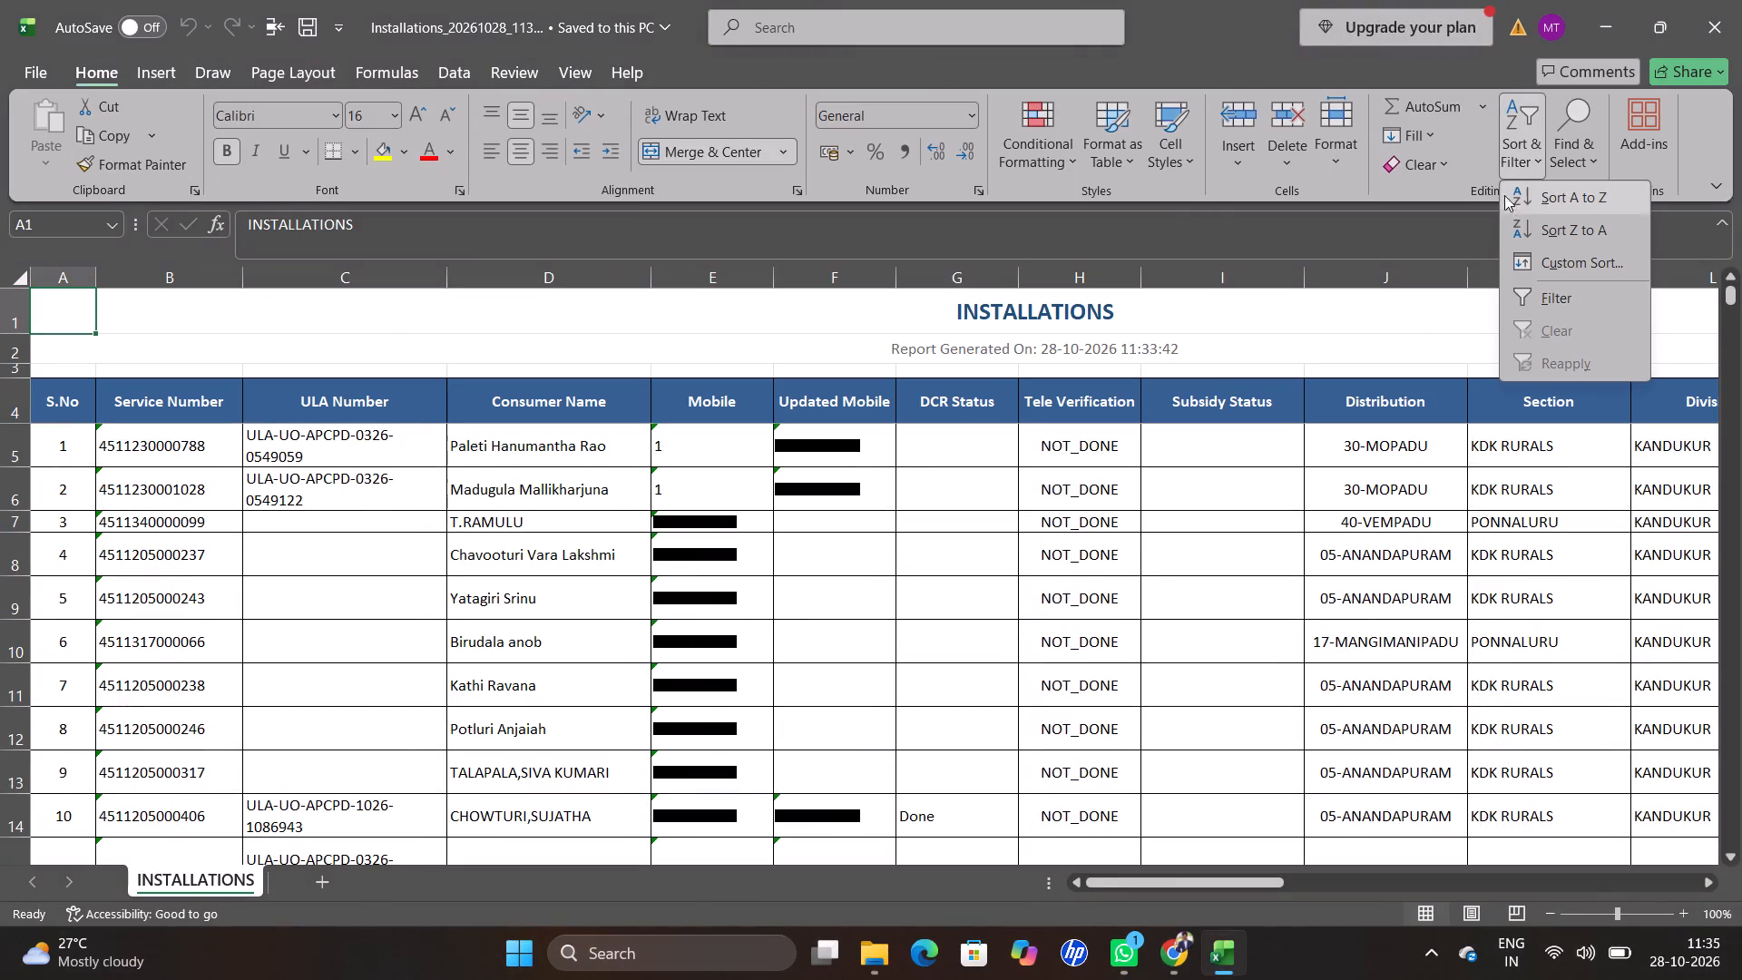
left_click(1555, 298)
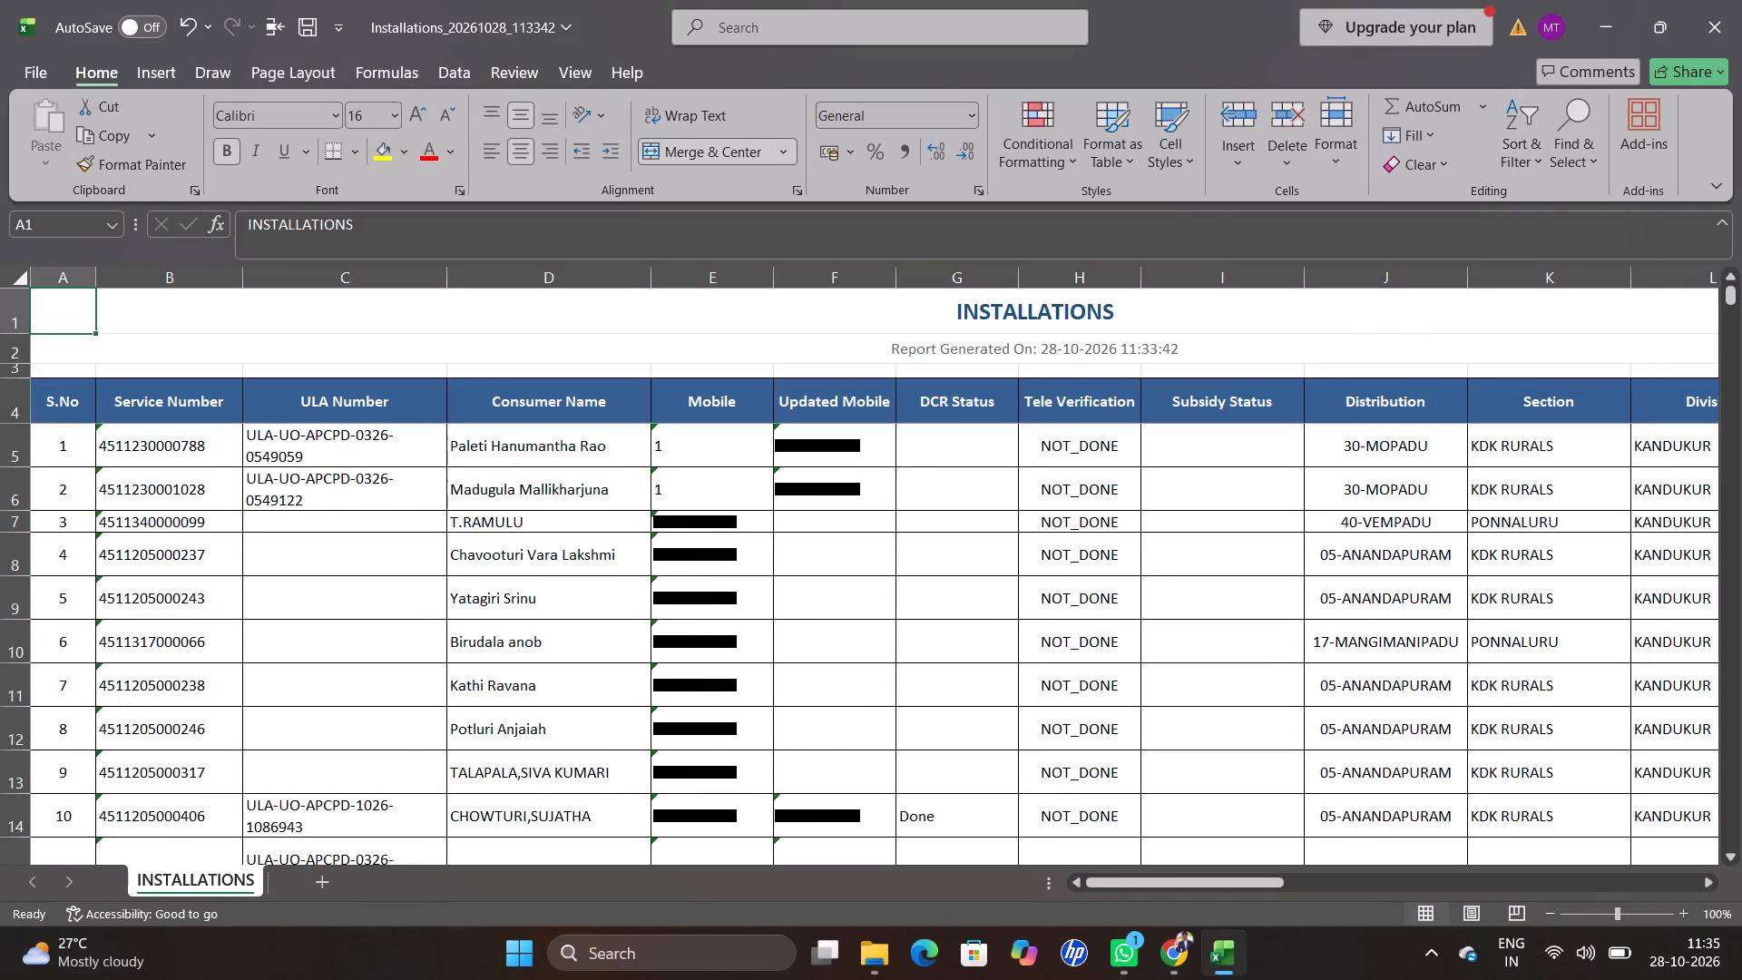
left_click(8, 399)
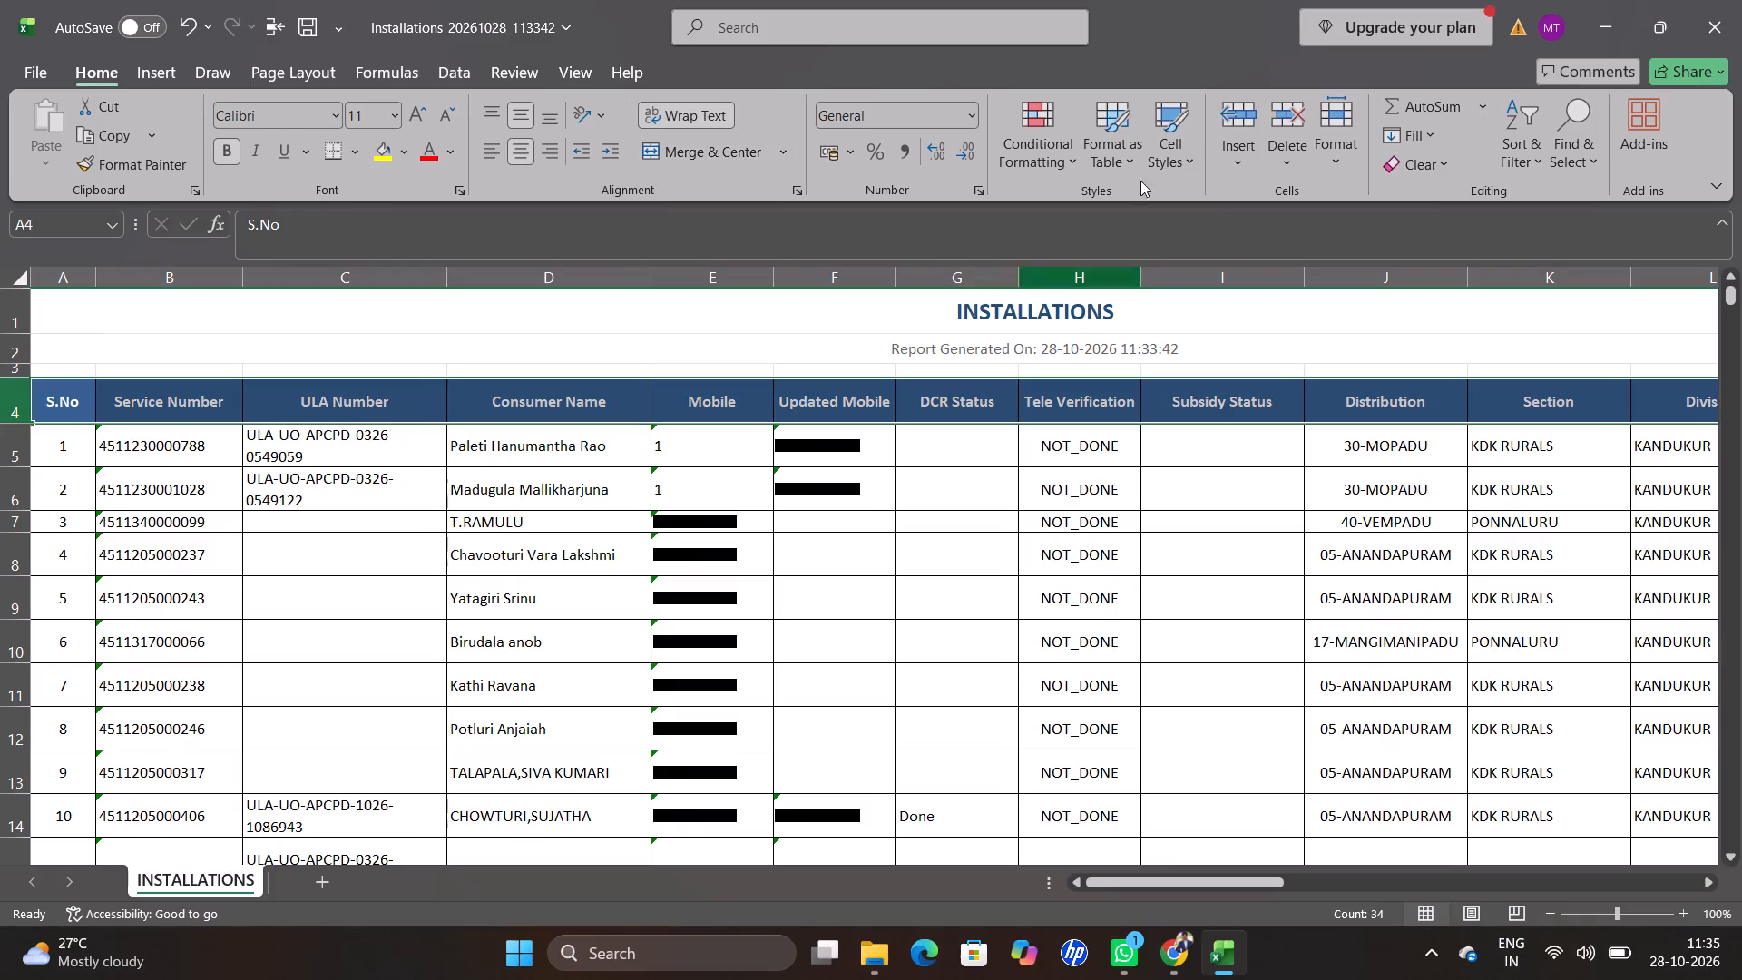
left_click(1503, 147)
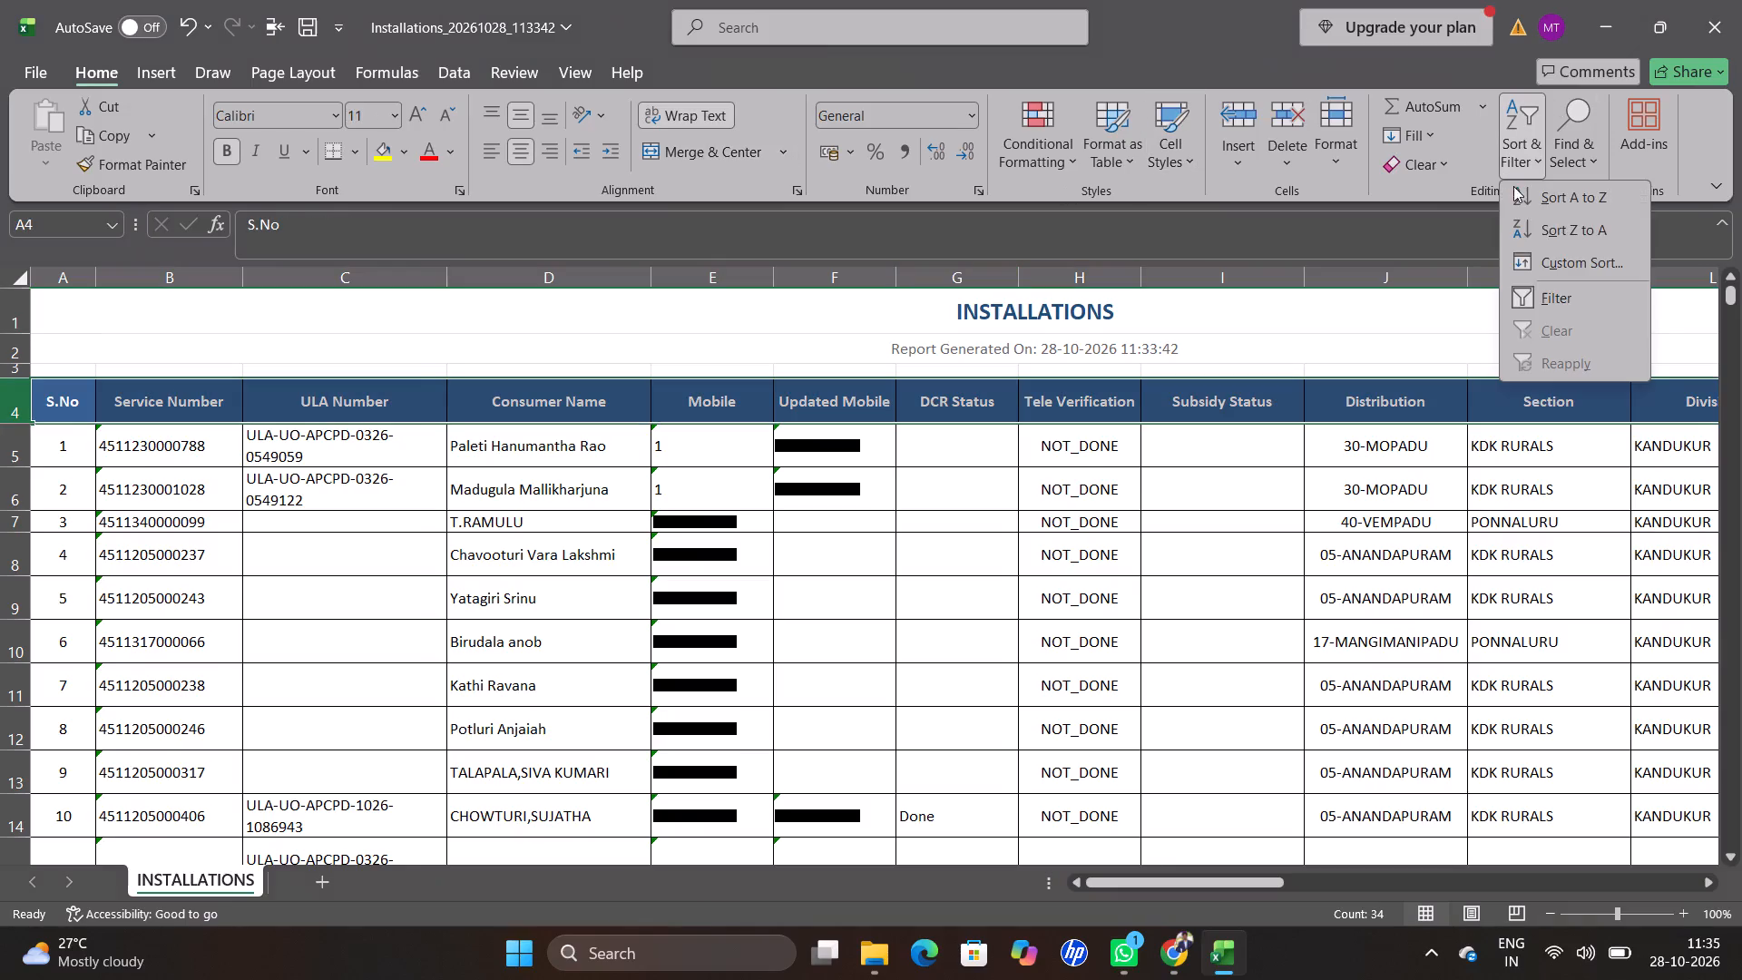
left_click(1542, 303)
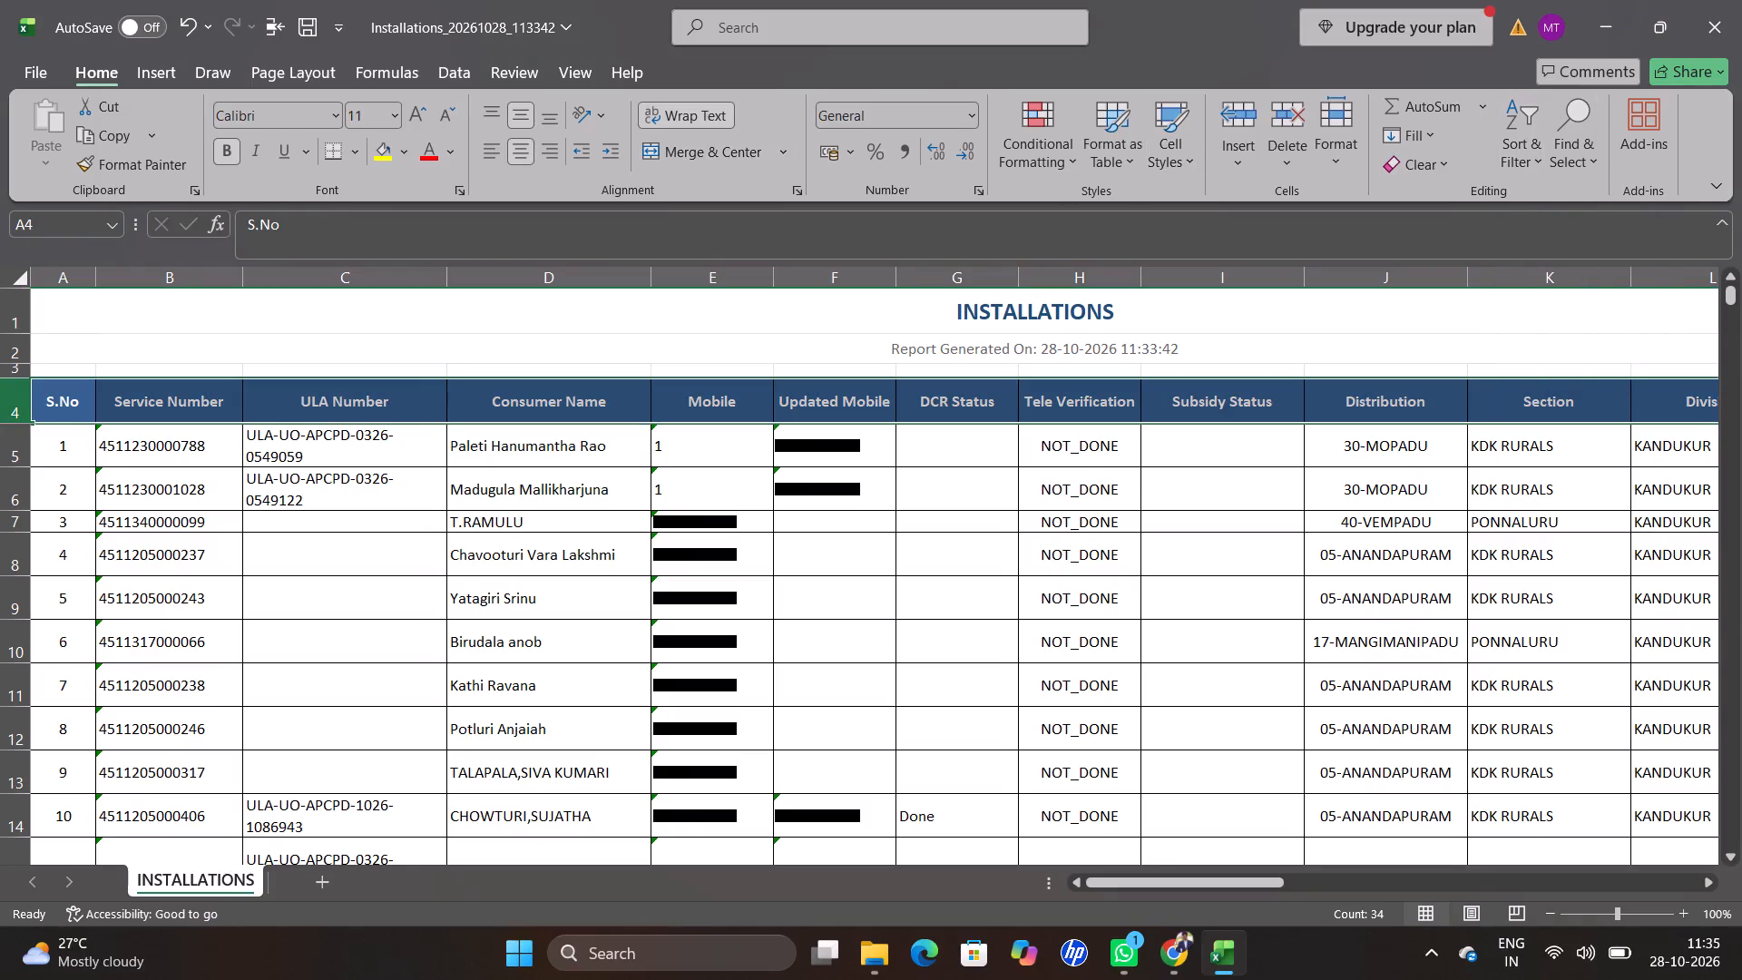
Turn on filters for the column header row, row 4, of the INSTALLATIONS sheet.
left_click(465, 353)
left_click(0, 405)
left_click(1525, 151)
left_click(1532, 301)
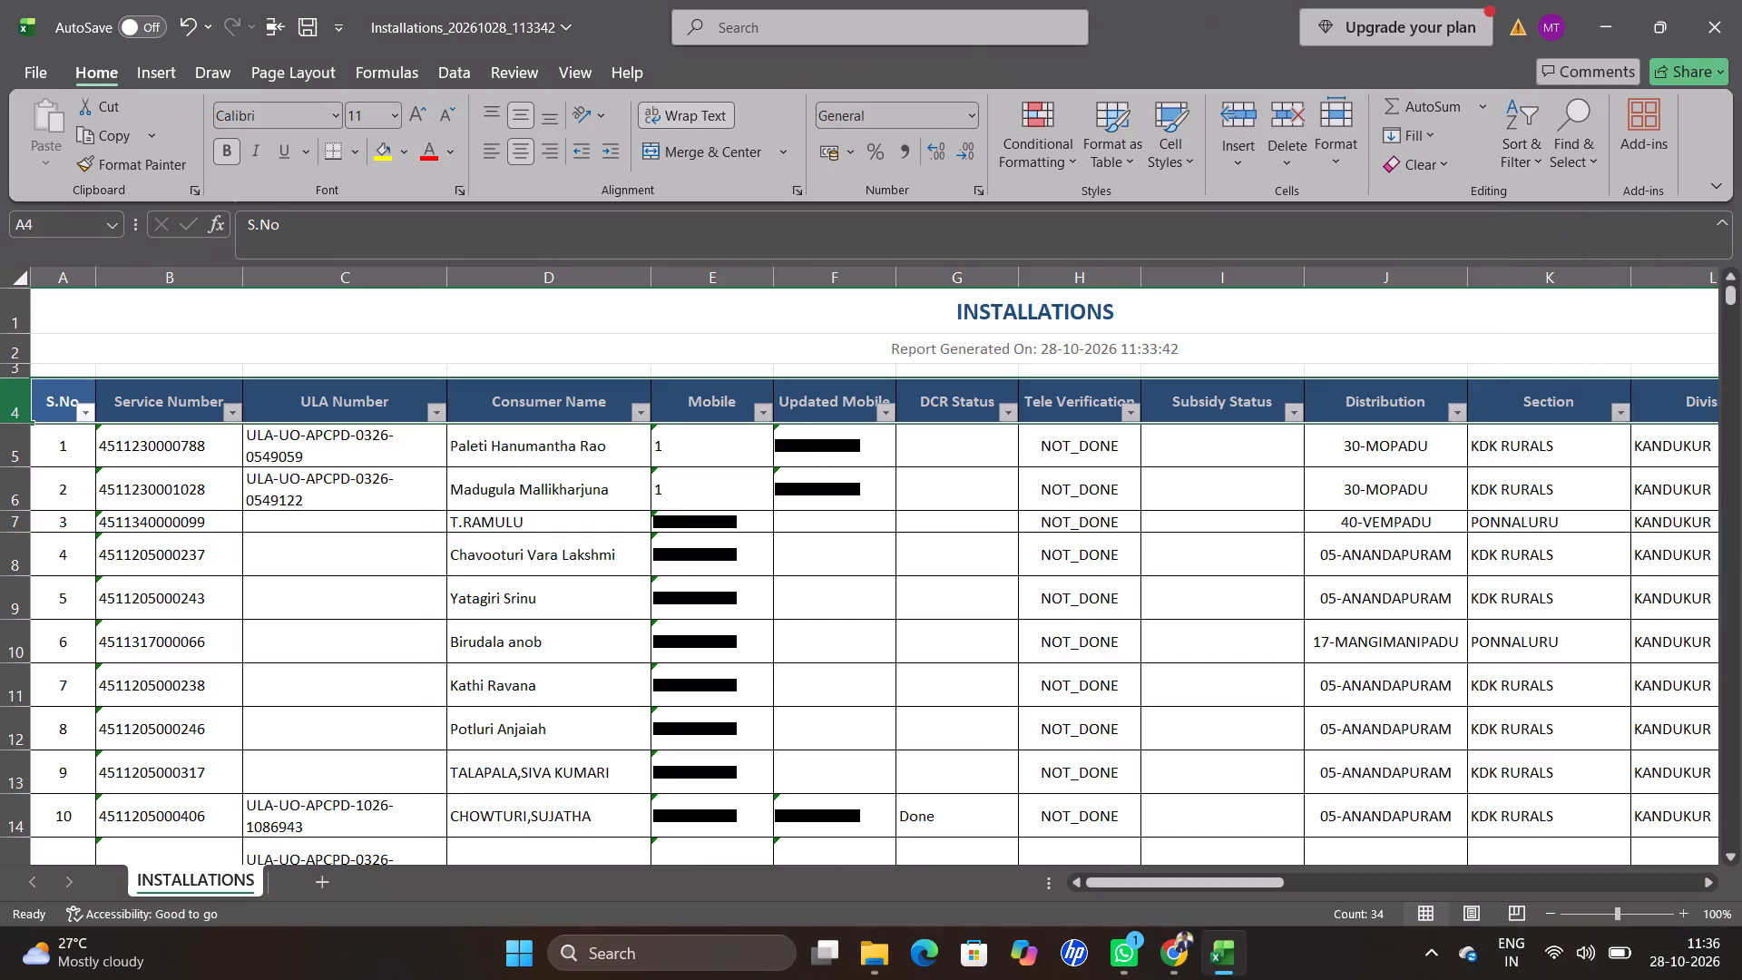
Filter the ULA Number column to exclude blank entries.
left_click(440, 410)
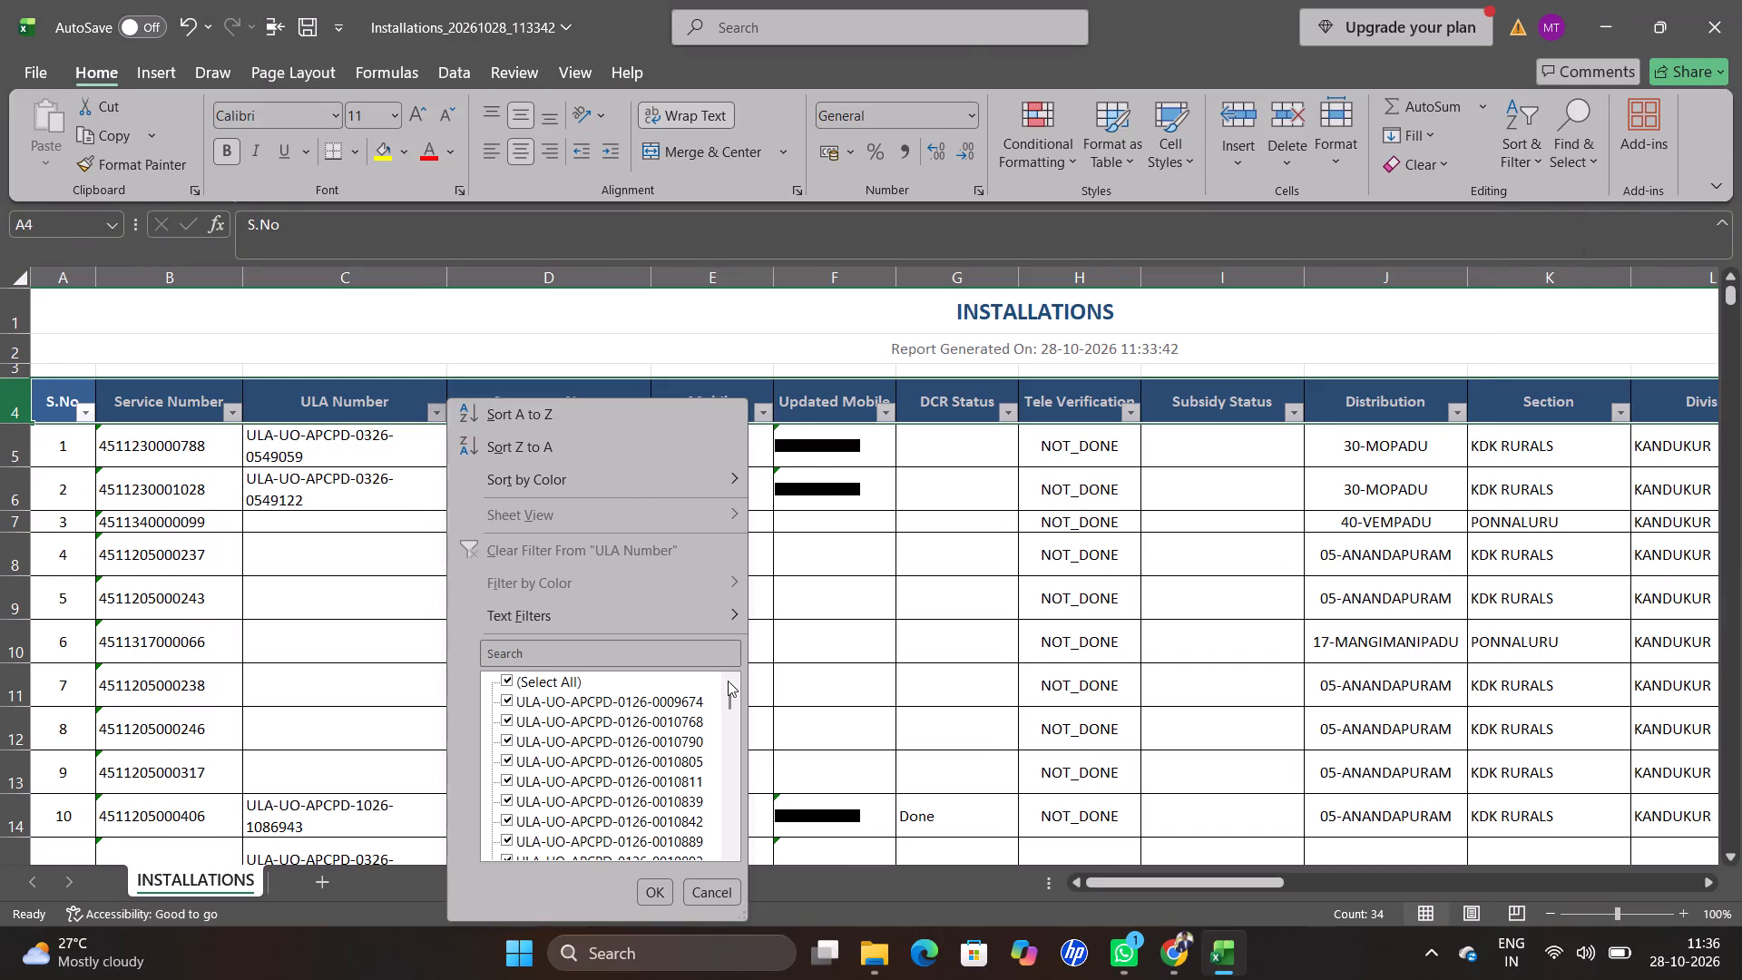
left_click_drag(731, 686, 734, 791)
left_click_drag(731, 701, 718, 847)
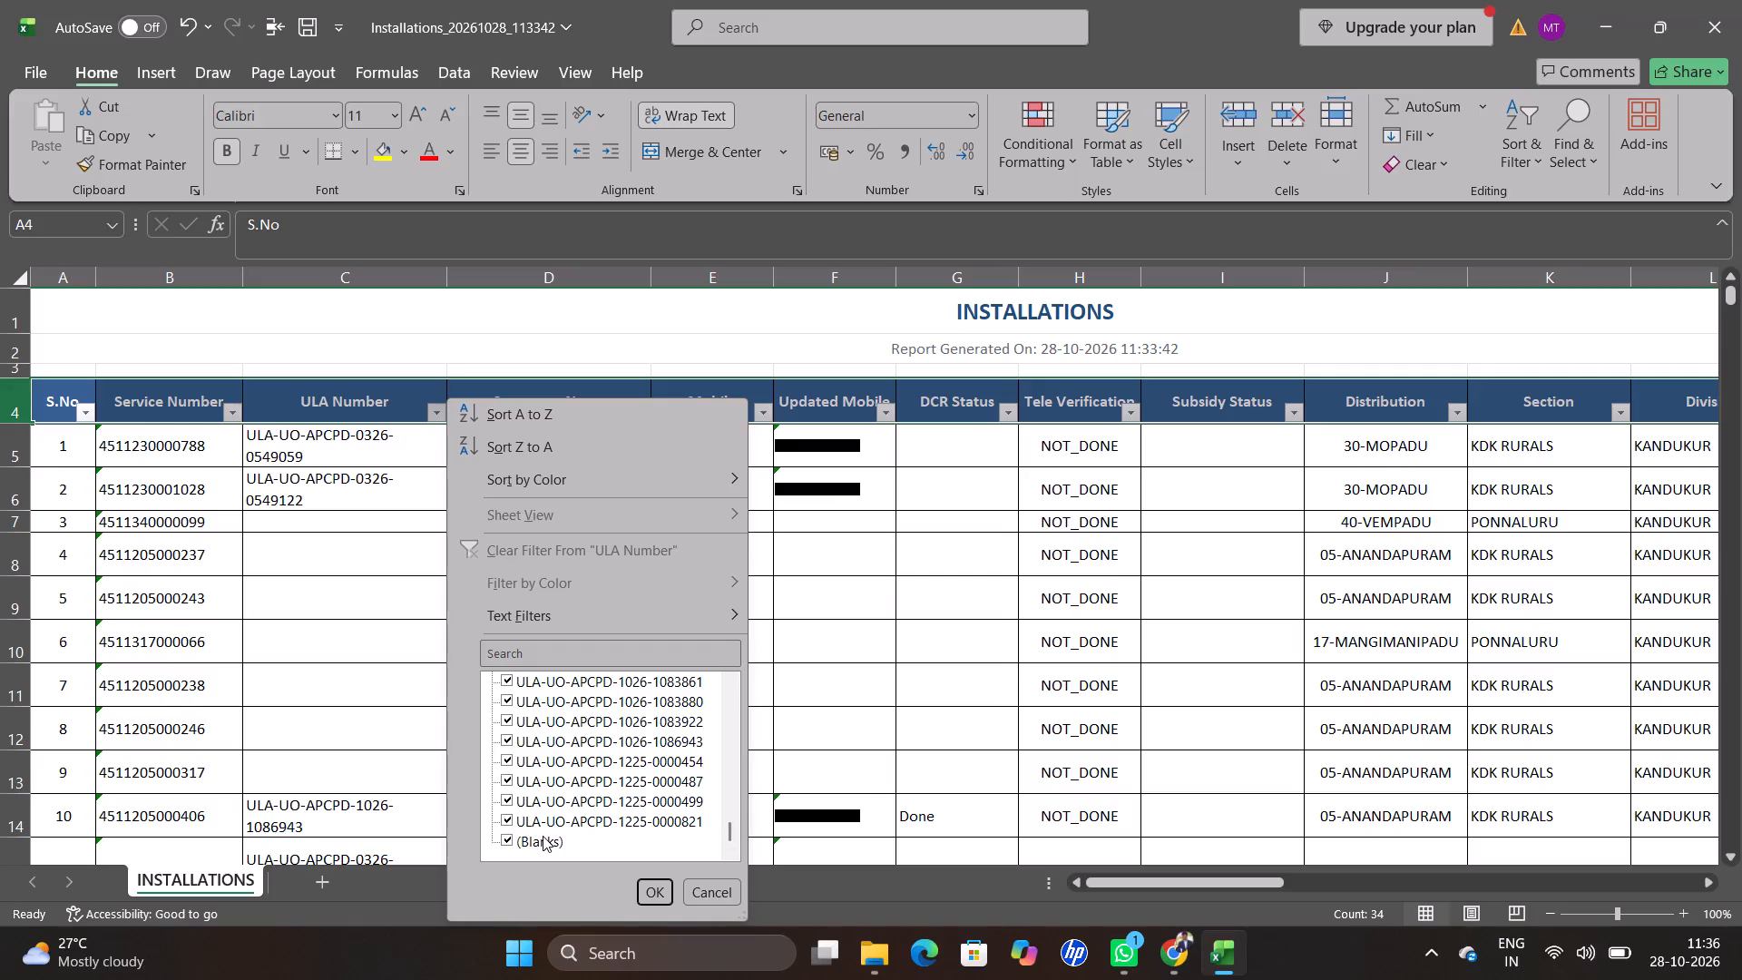
left_click(543, 836)
left_click(661, 887)
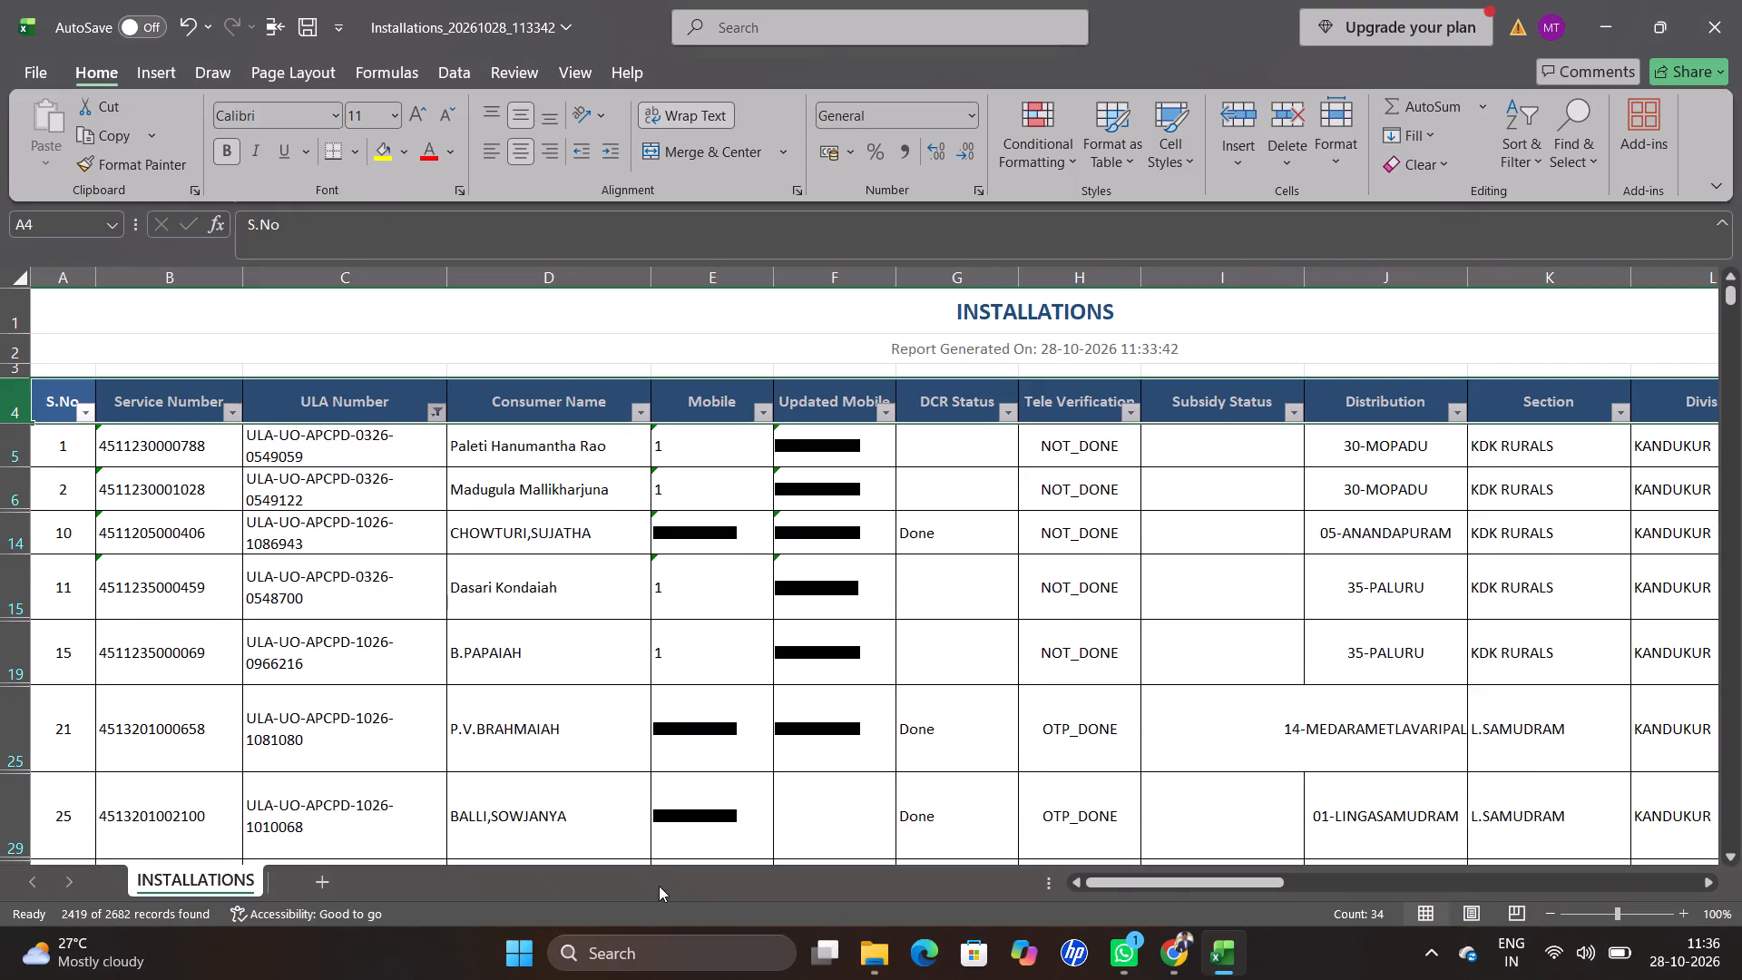
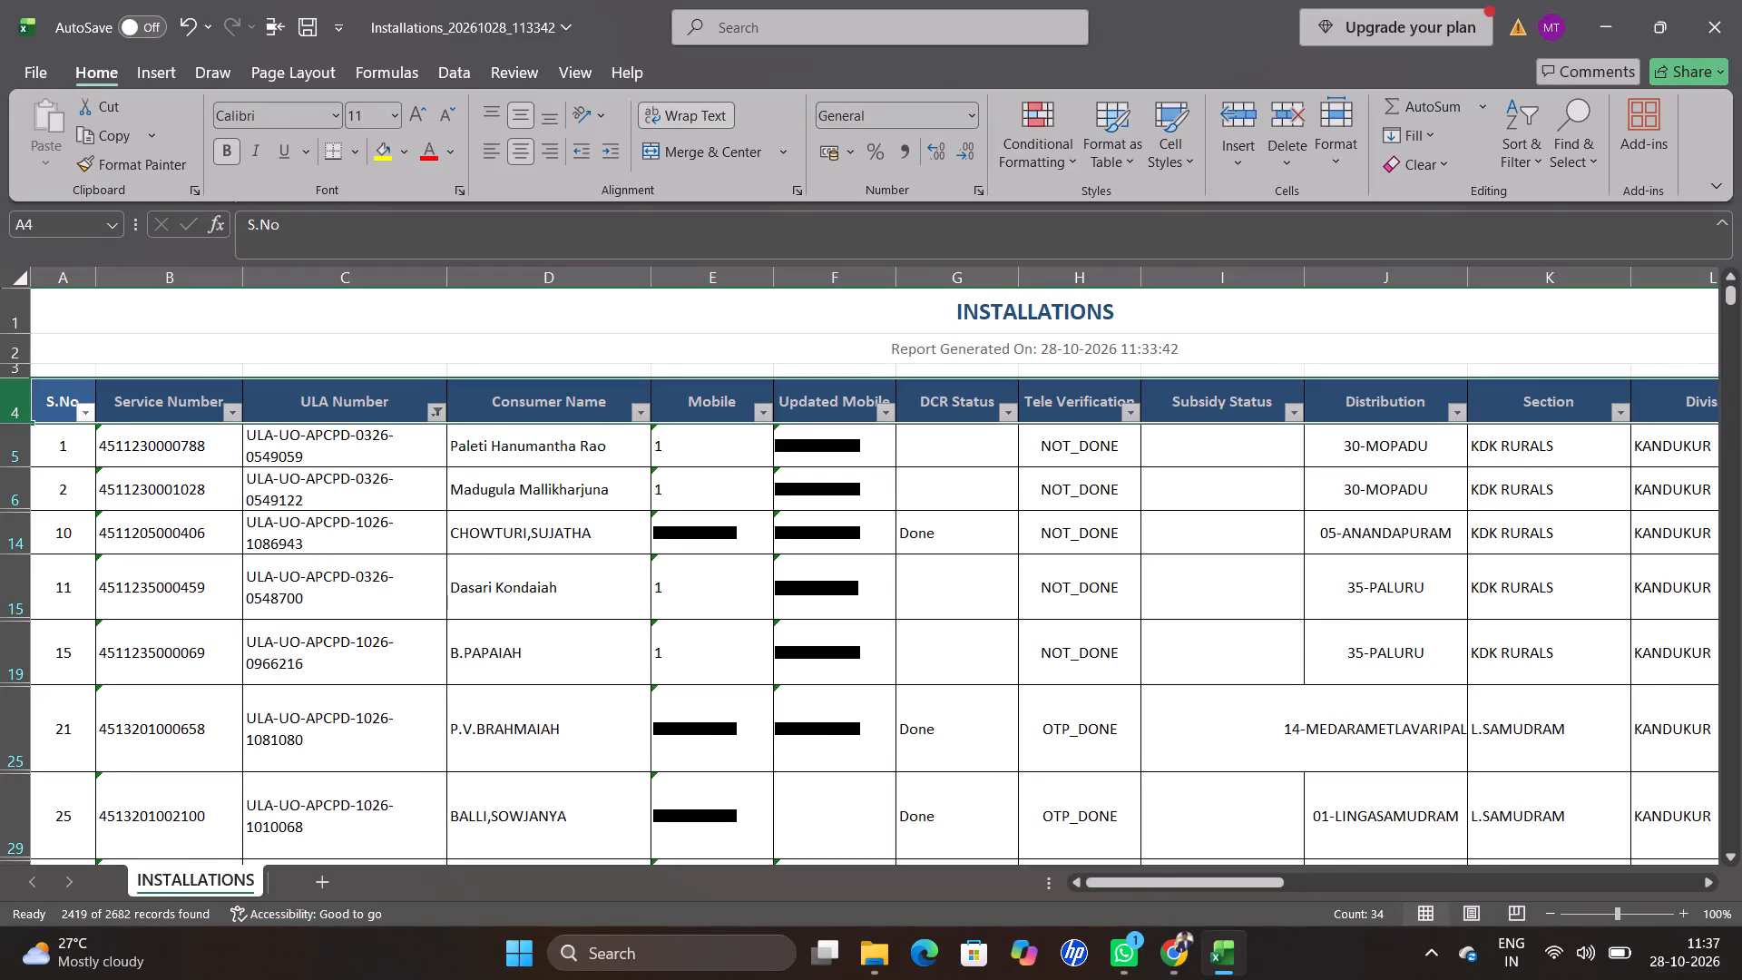
Filter the DCR Status column to exclude Done entries.
left_click(1003, 415)
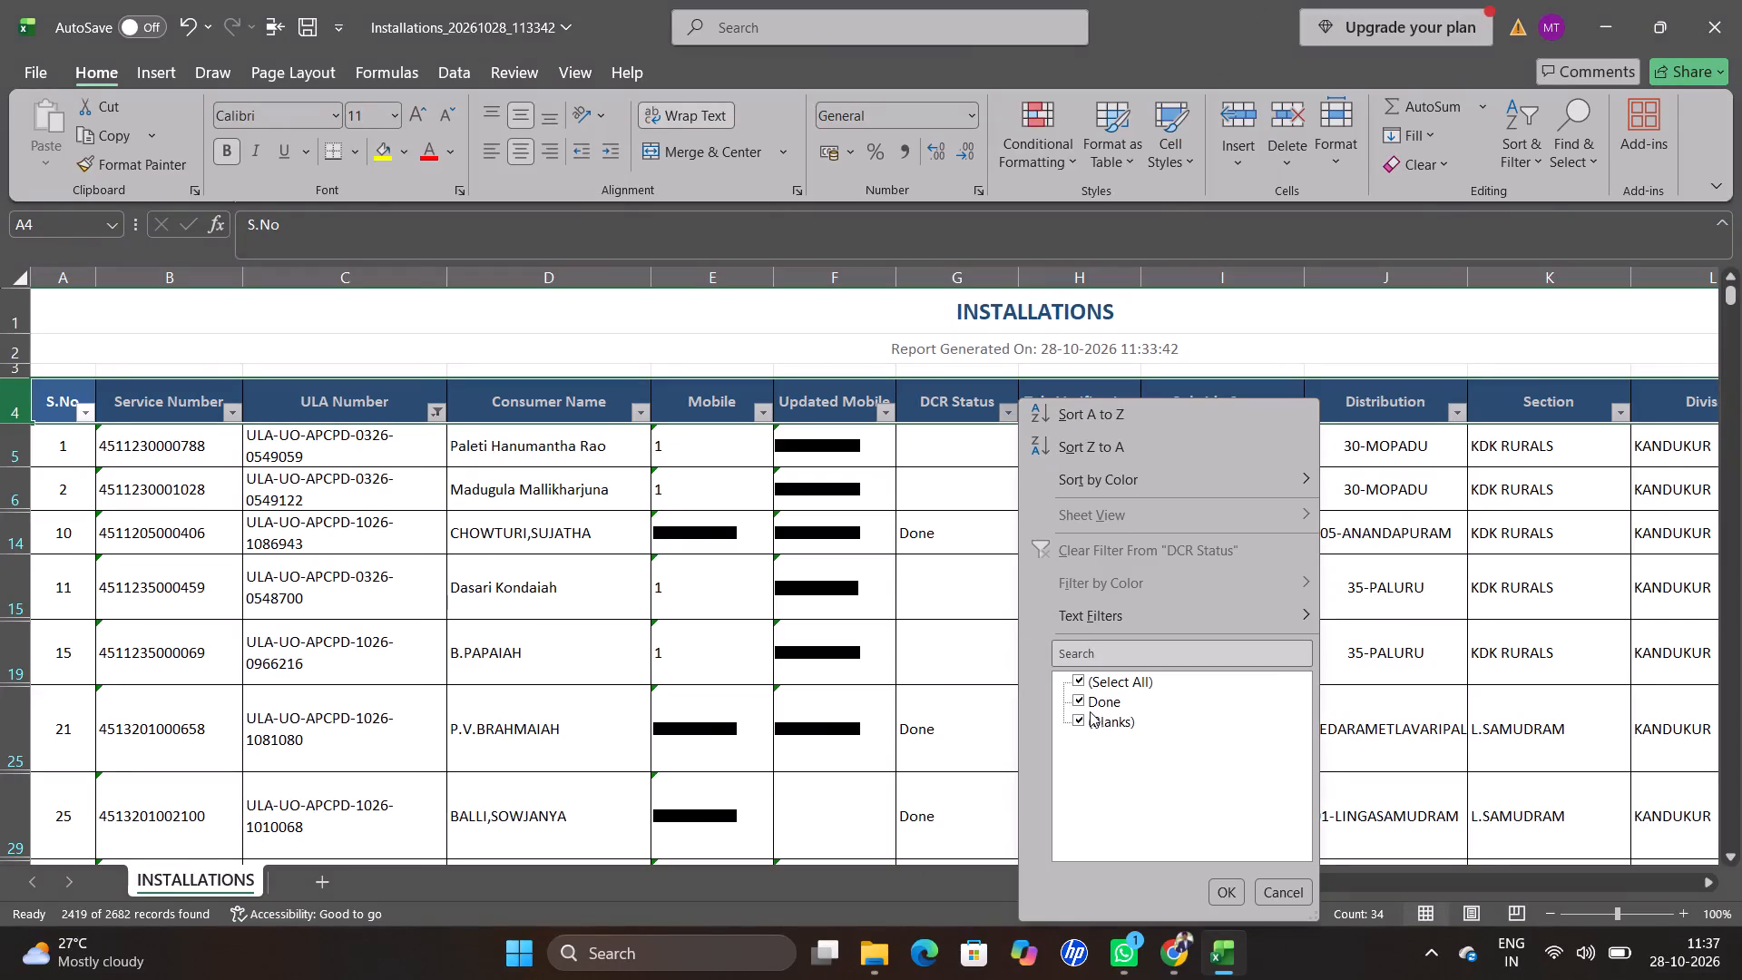
left_click(1084, 695)
left_click(1228, 887)
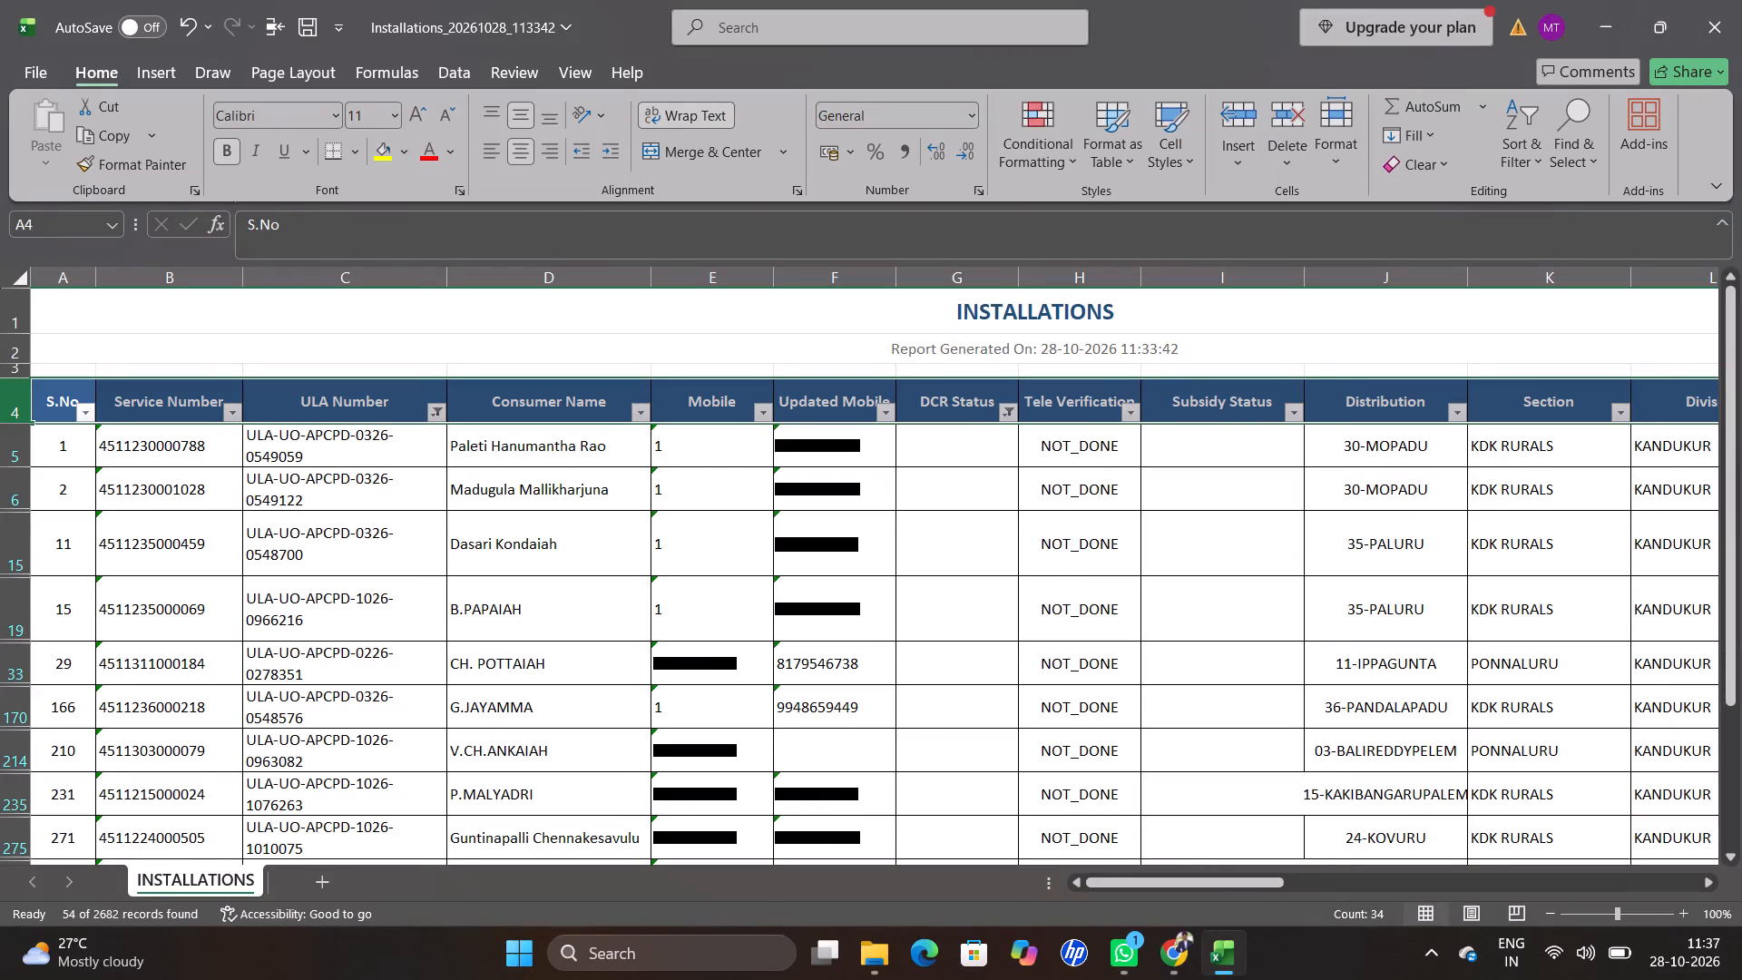
scroll(964, 511, "down", 20)
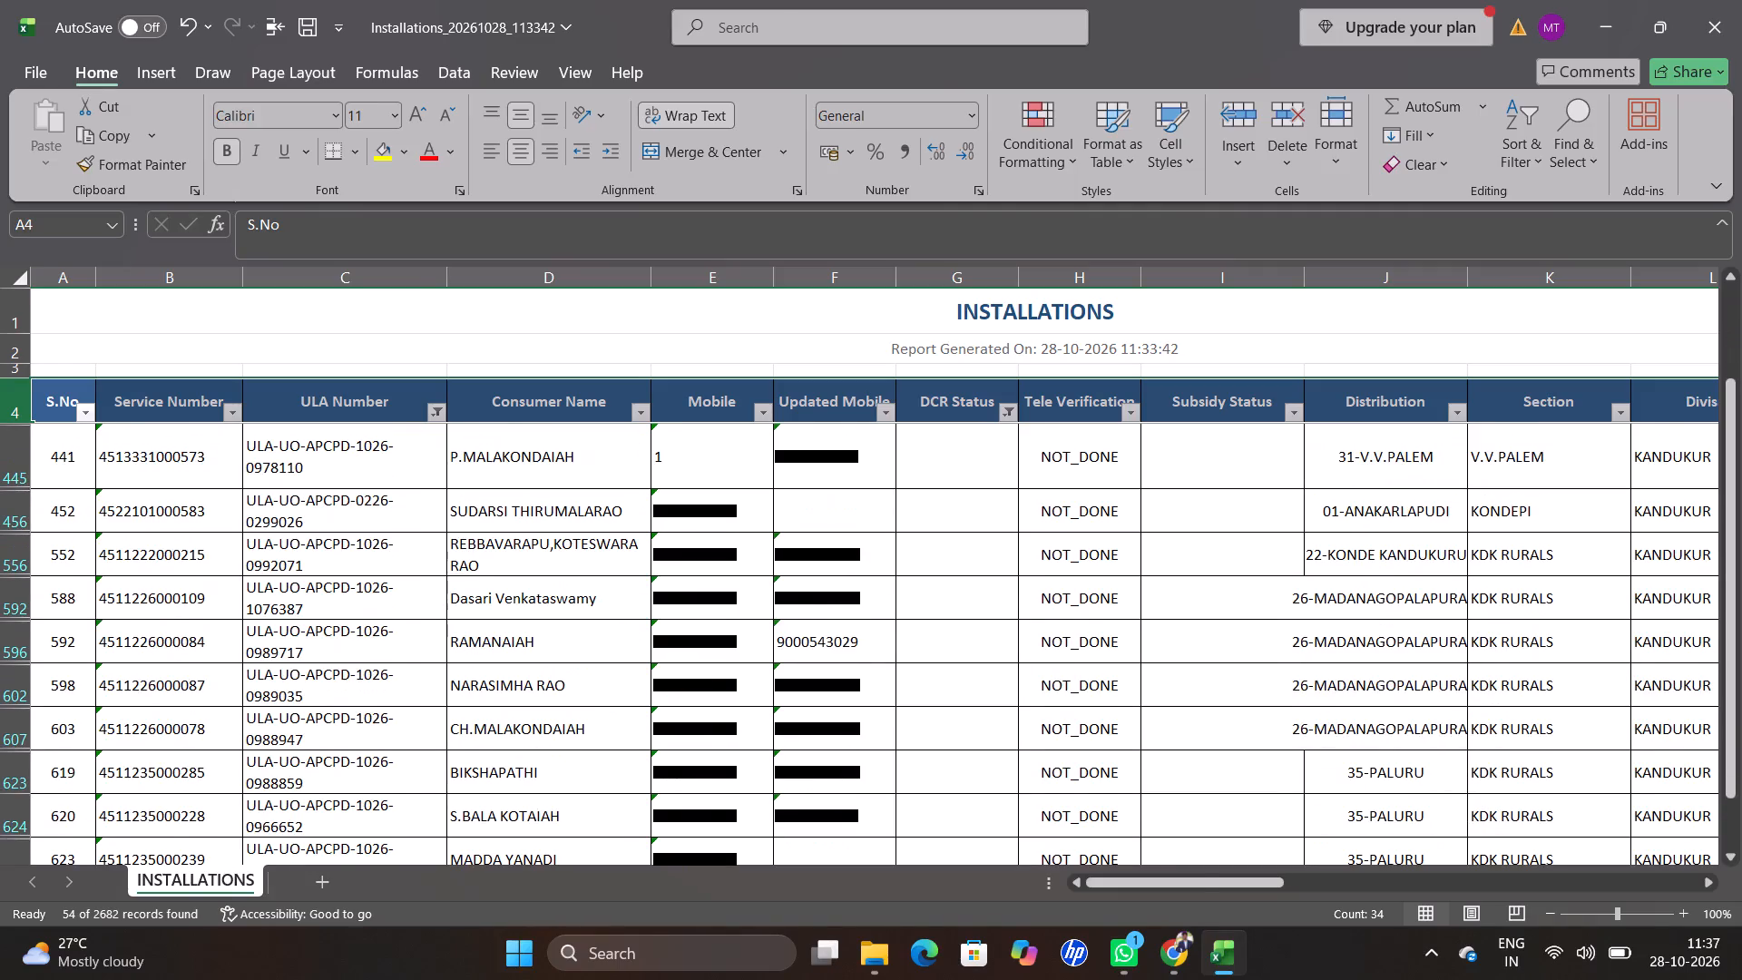
left_click_drag(1200, 883, 1493, 935)
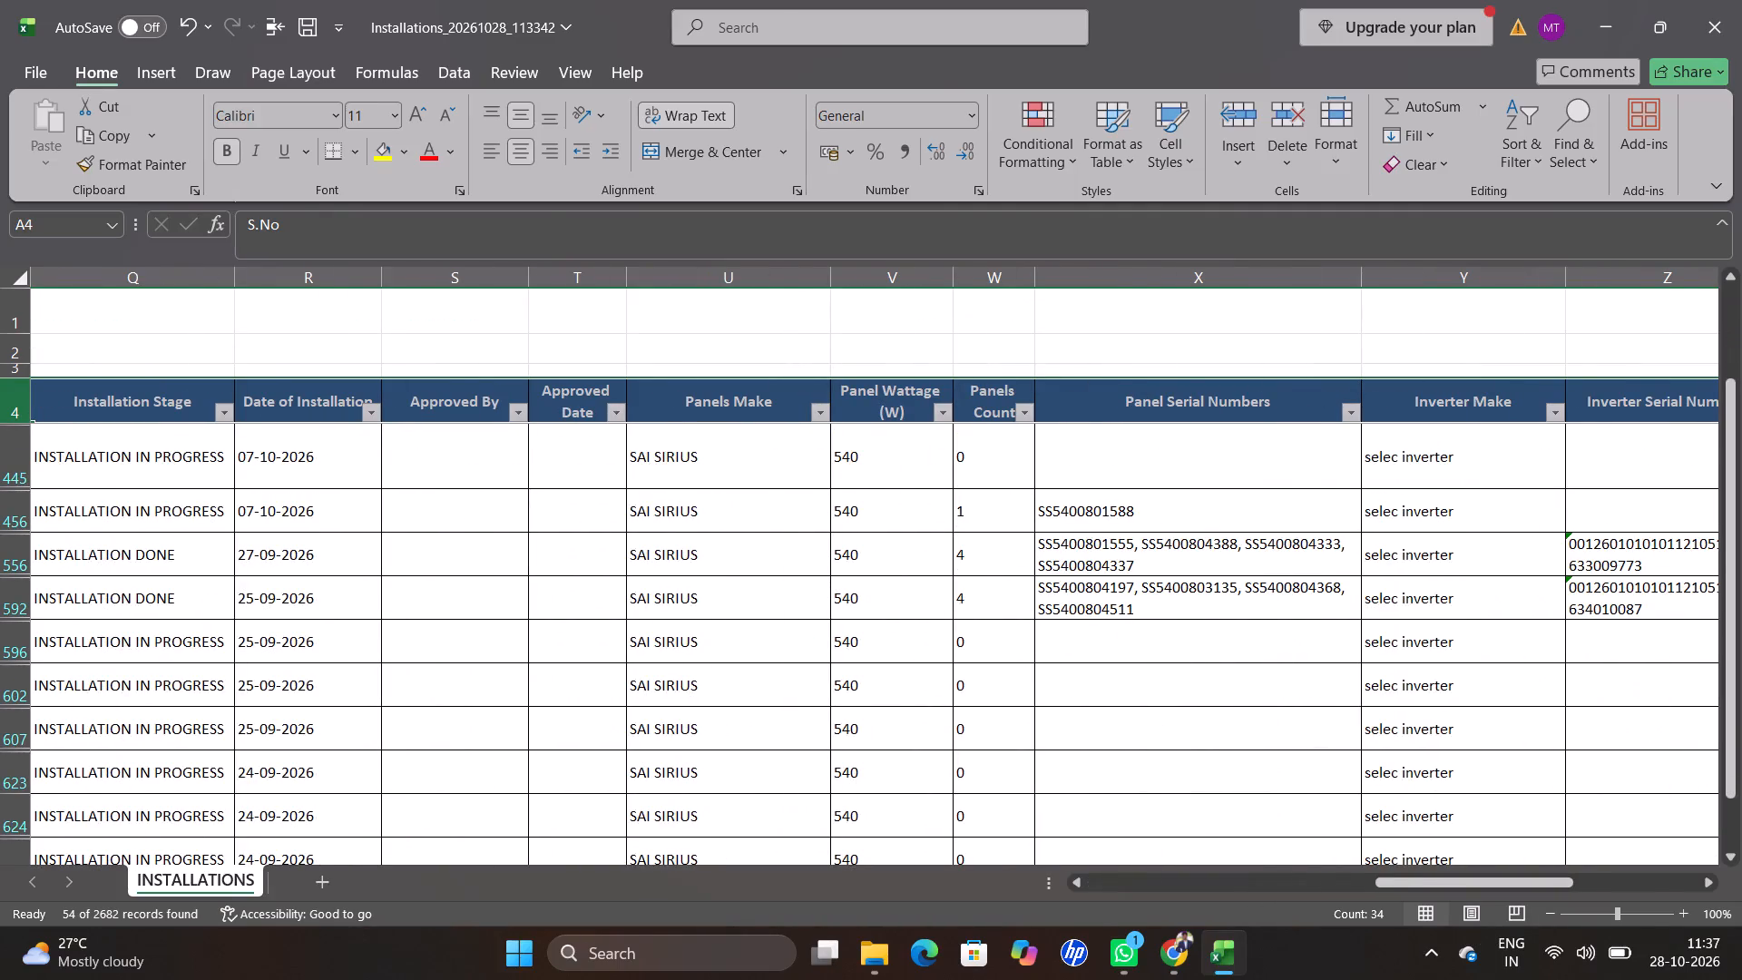
left_click(1352, 408)
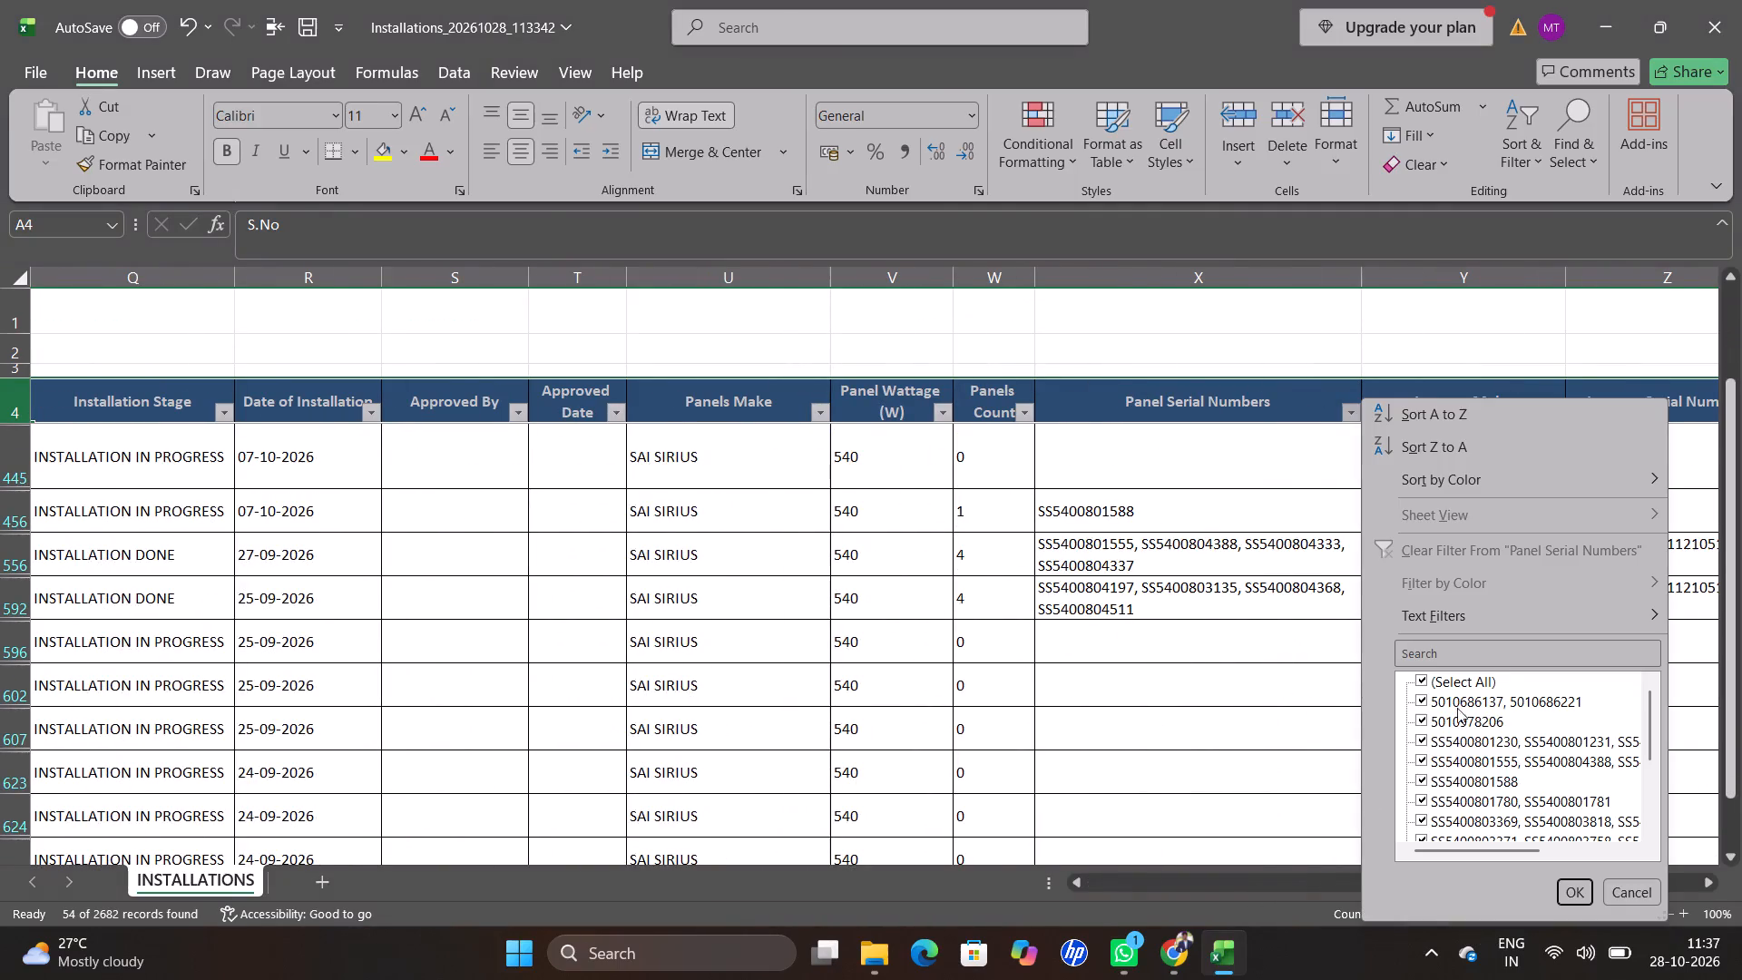
left_click(1477, 699)
left_click(1471, 726)
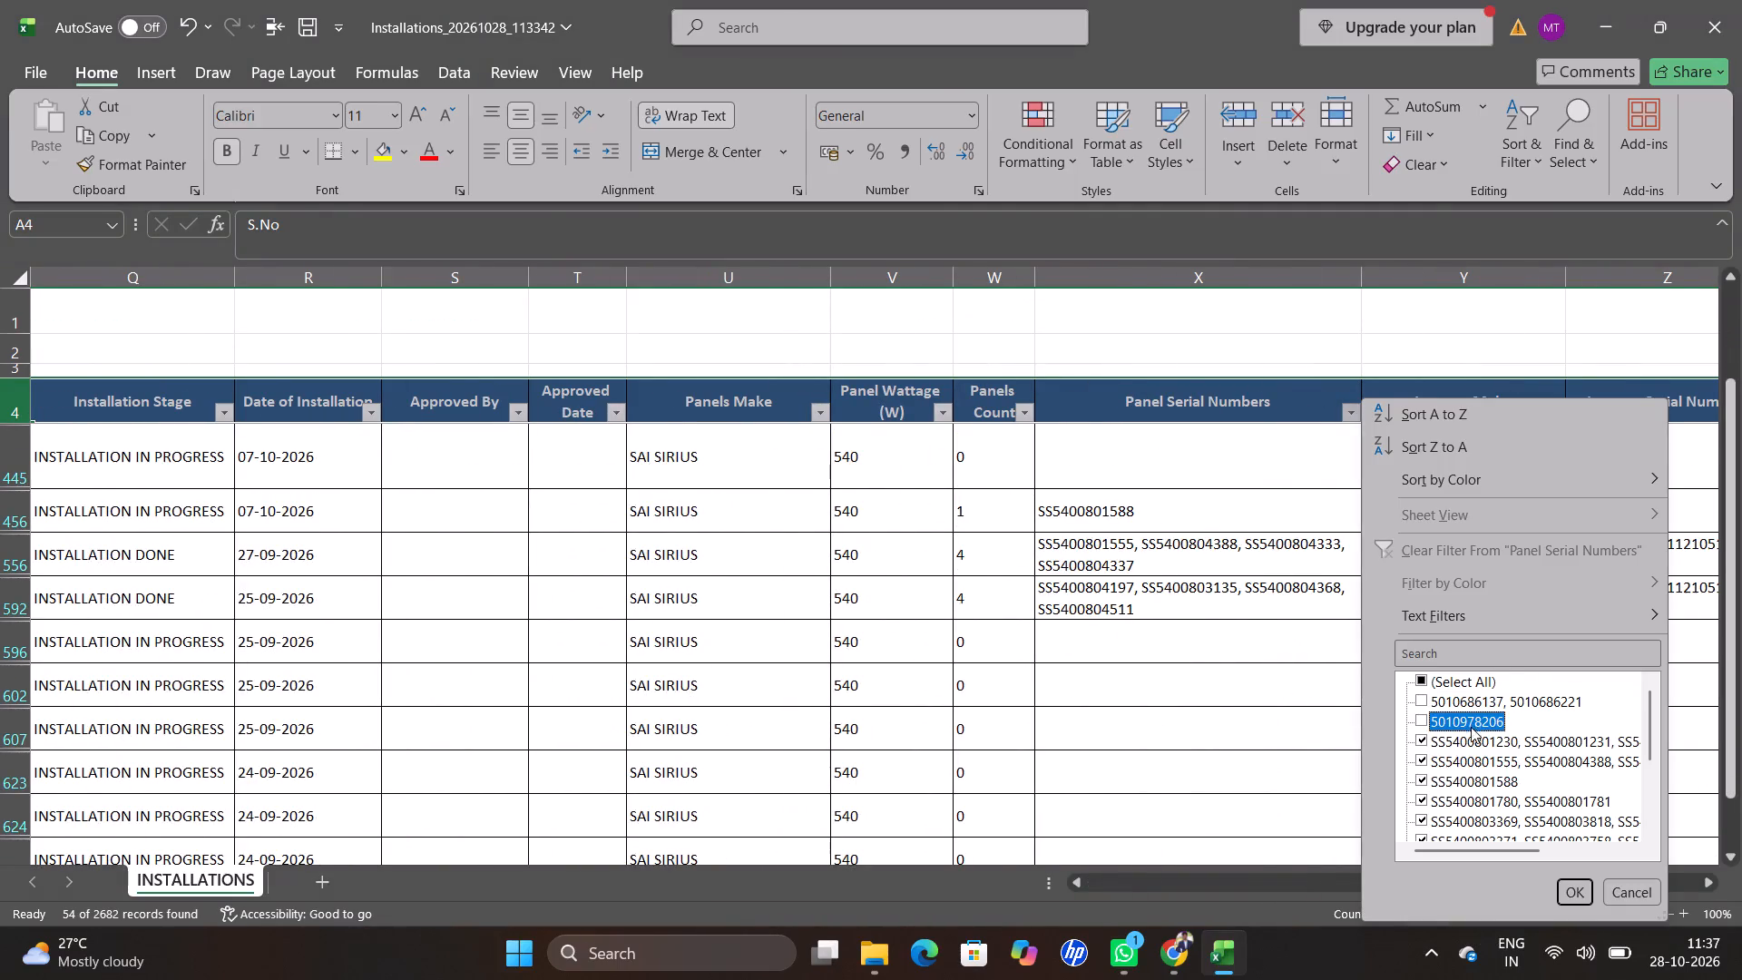
left_click(1453, 777)
scroll(1492, 775, "down", 1)
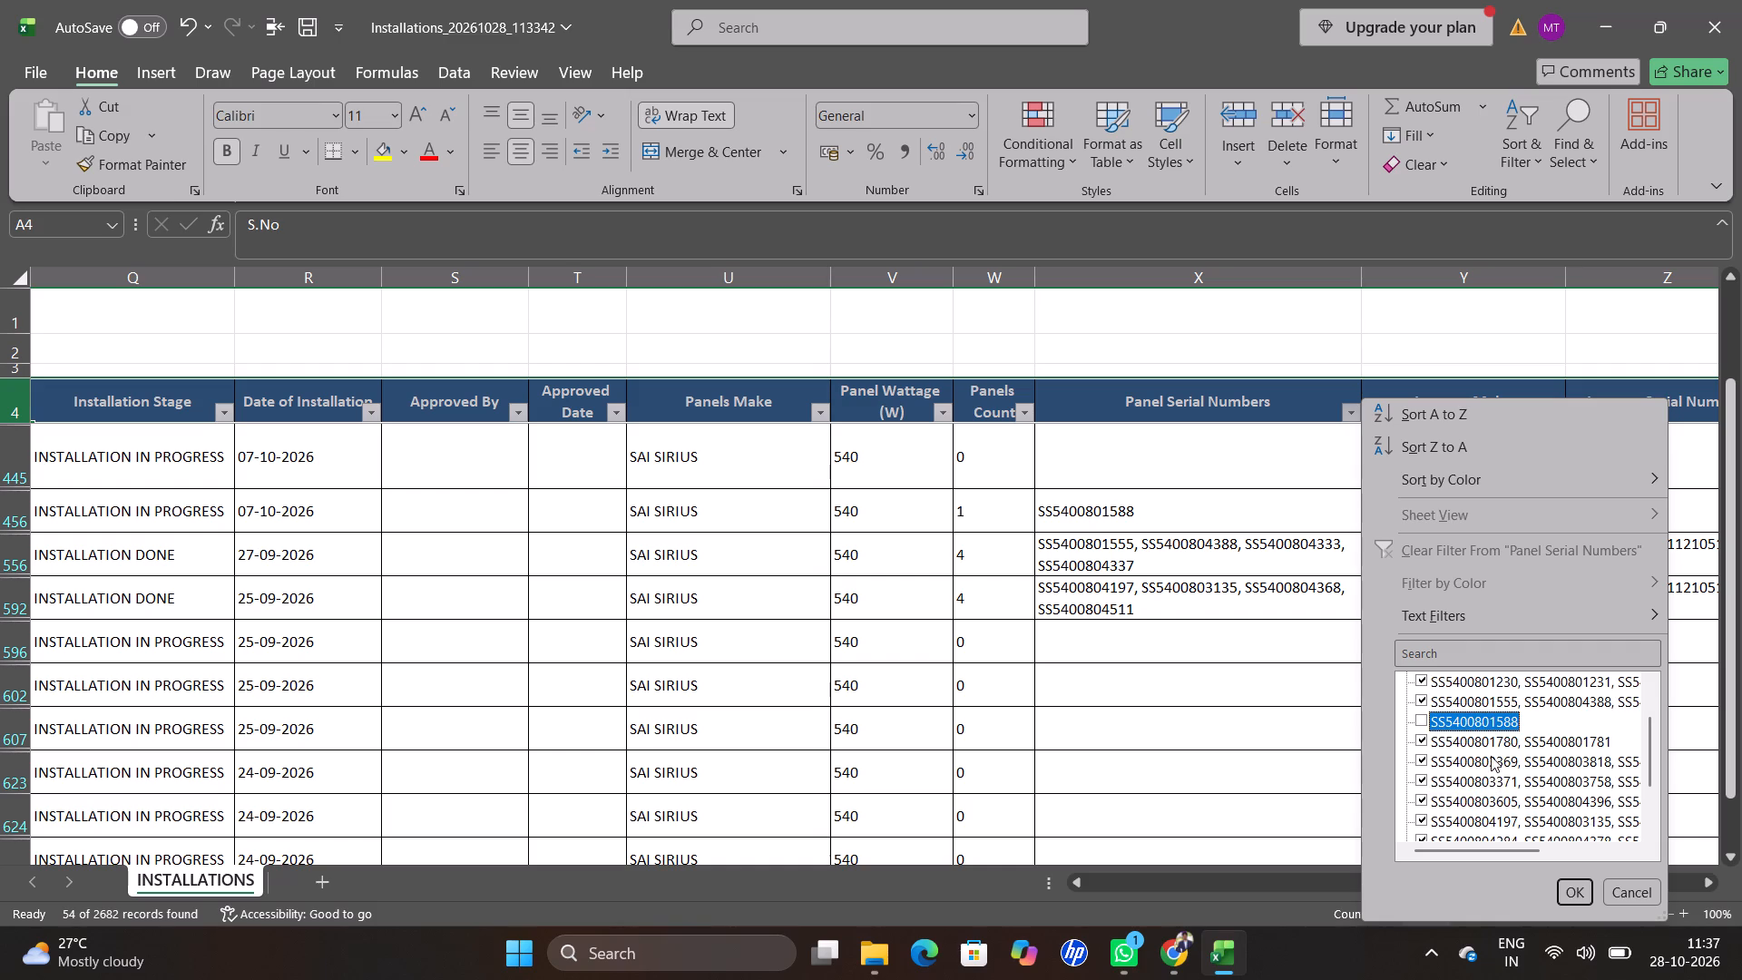
left_click(1489, 742)
scroll(1528, 786, "down", 1)
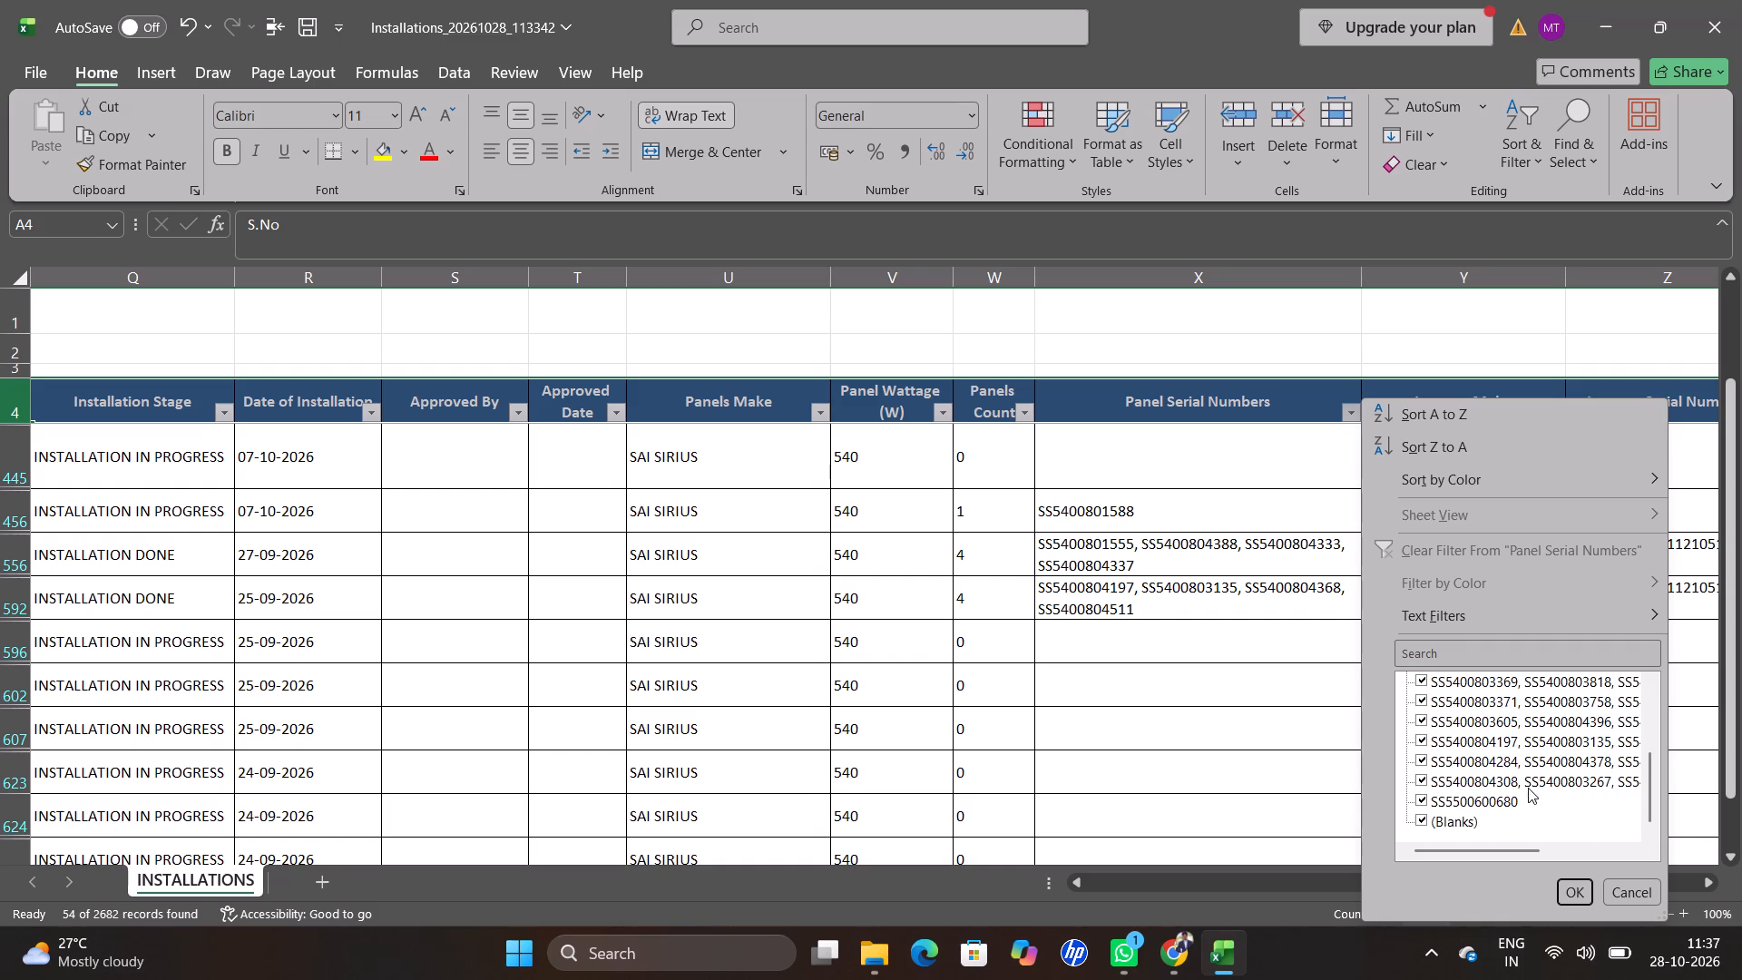
scroll(1528, 788, "down", 1)
left_click(1455, 800)
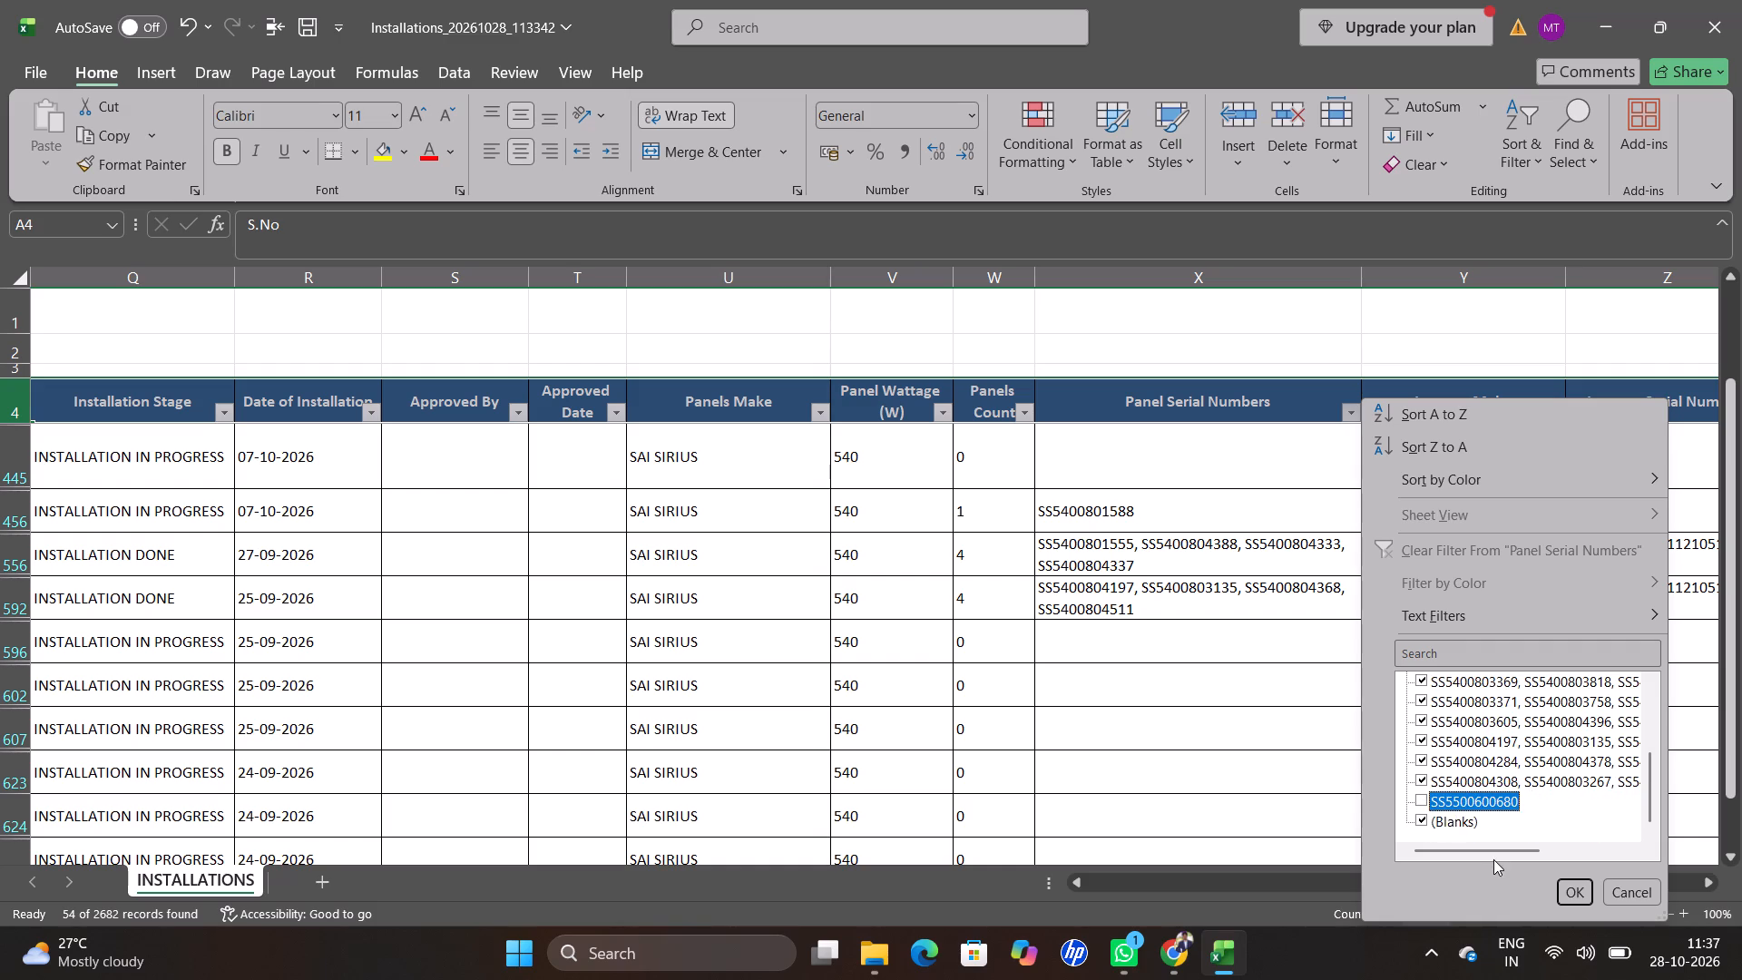
left_click_drag(1493, 857, 1627, 861)
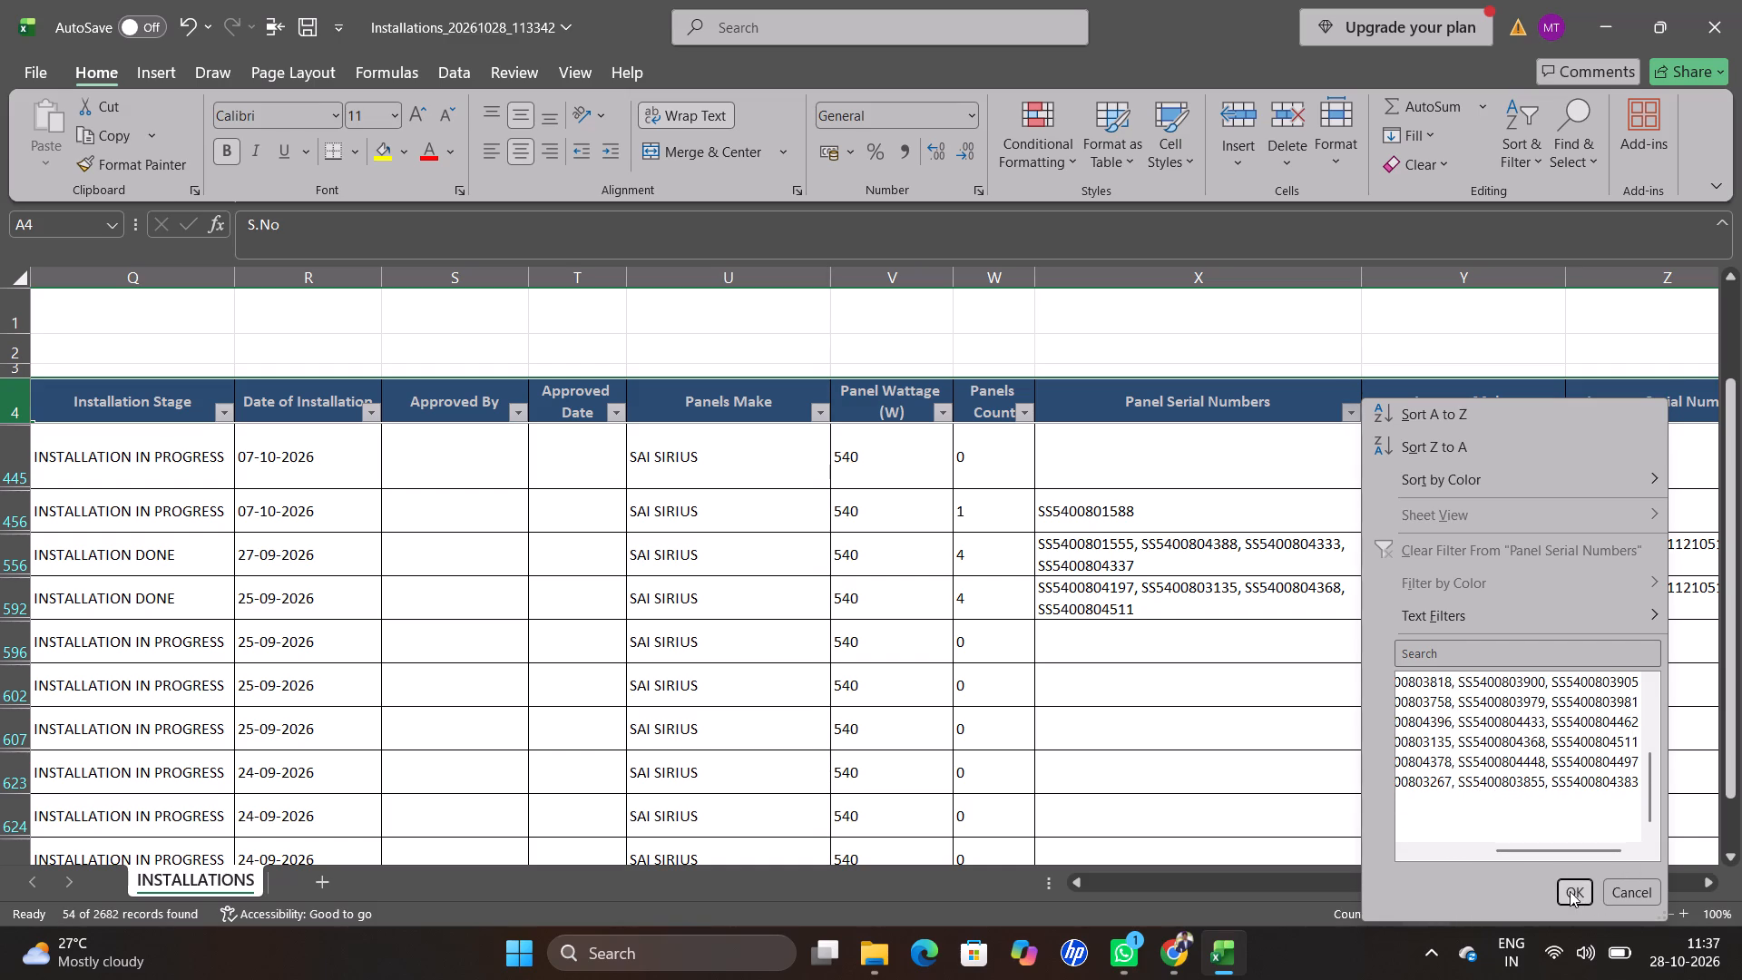
left_click(1570, 891)
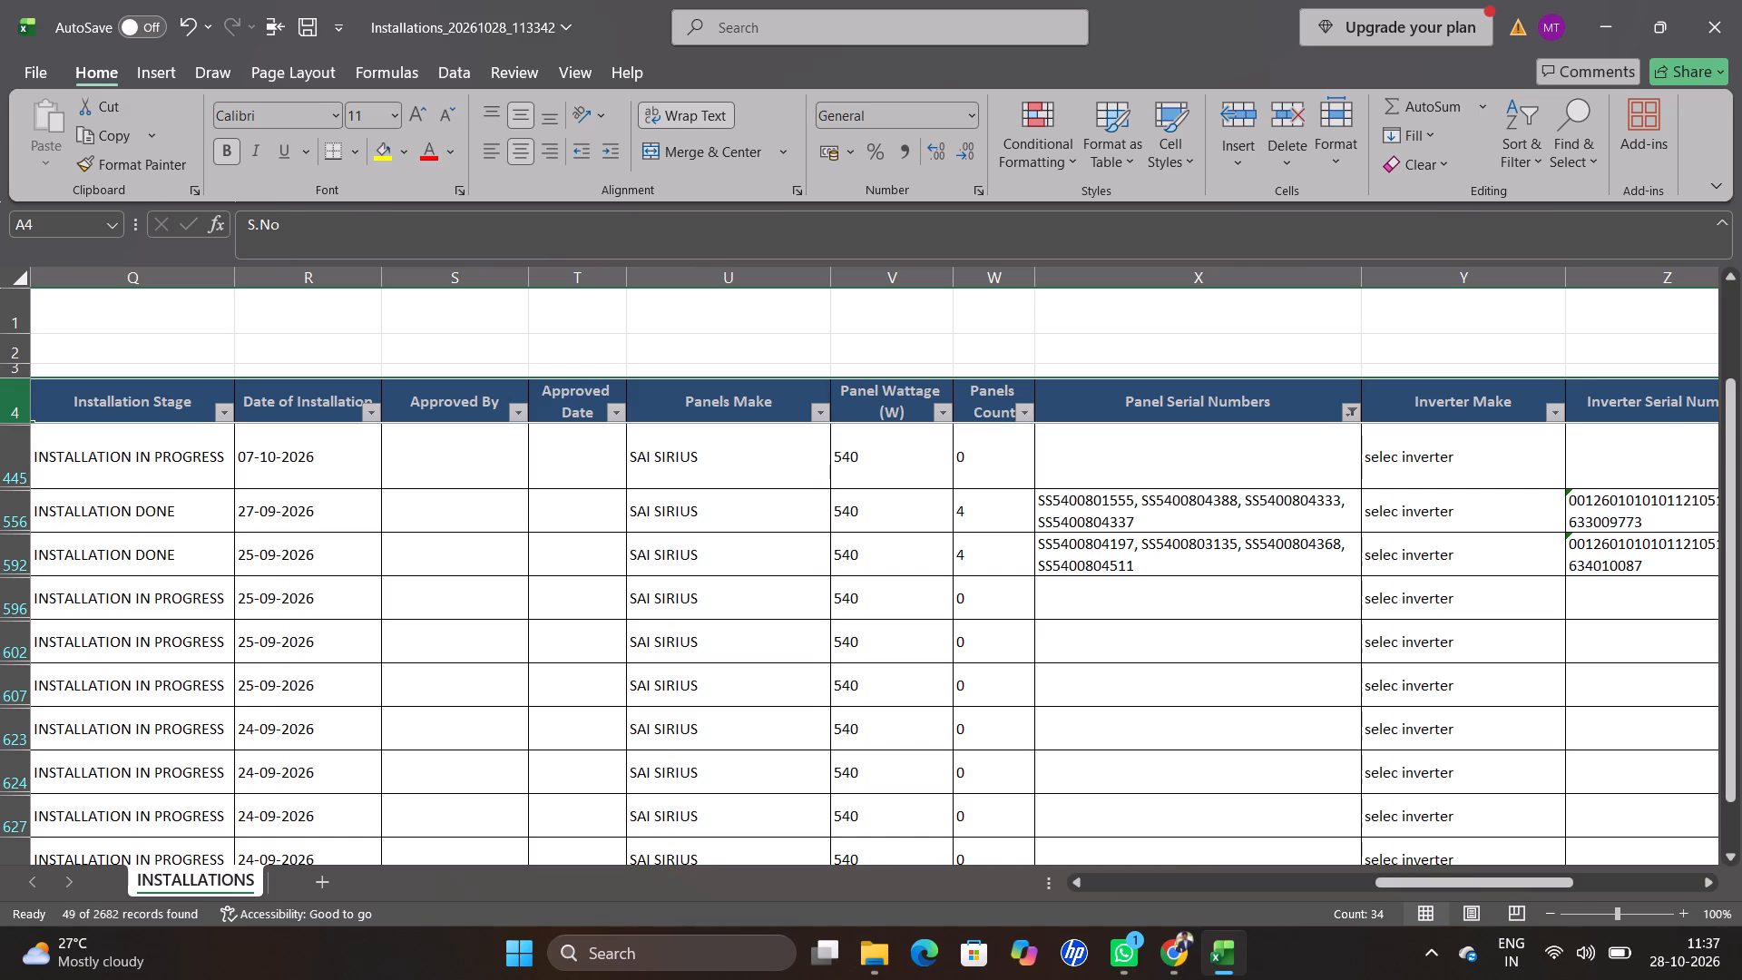
Also exclude blank entries from the Panel Serial Numbers filter.
left_click(1355, 417)
scroll(1475, 758, "down", 5)
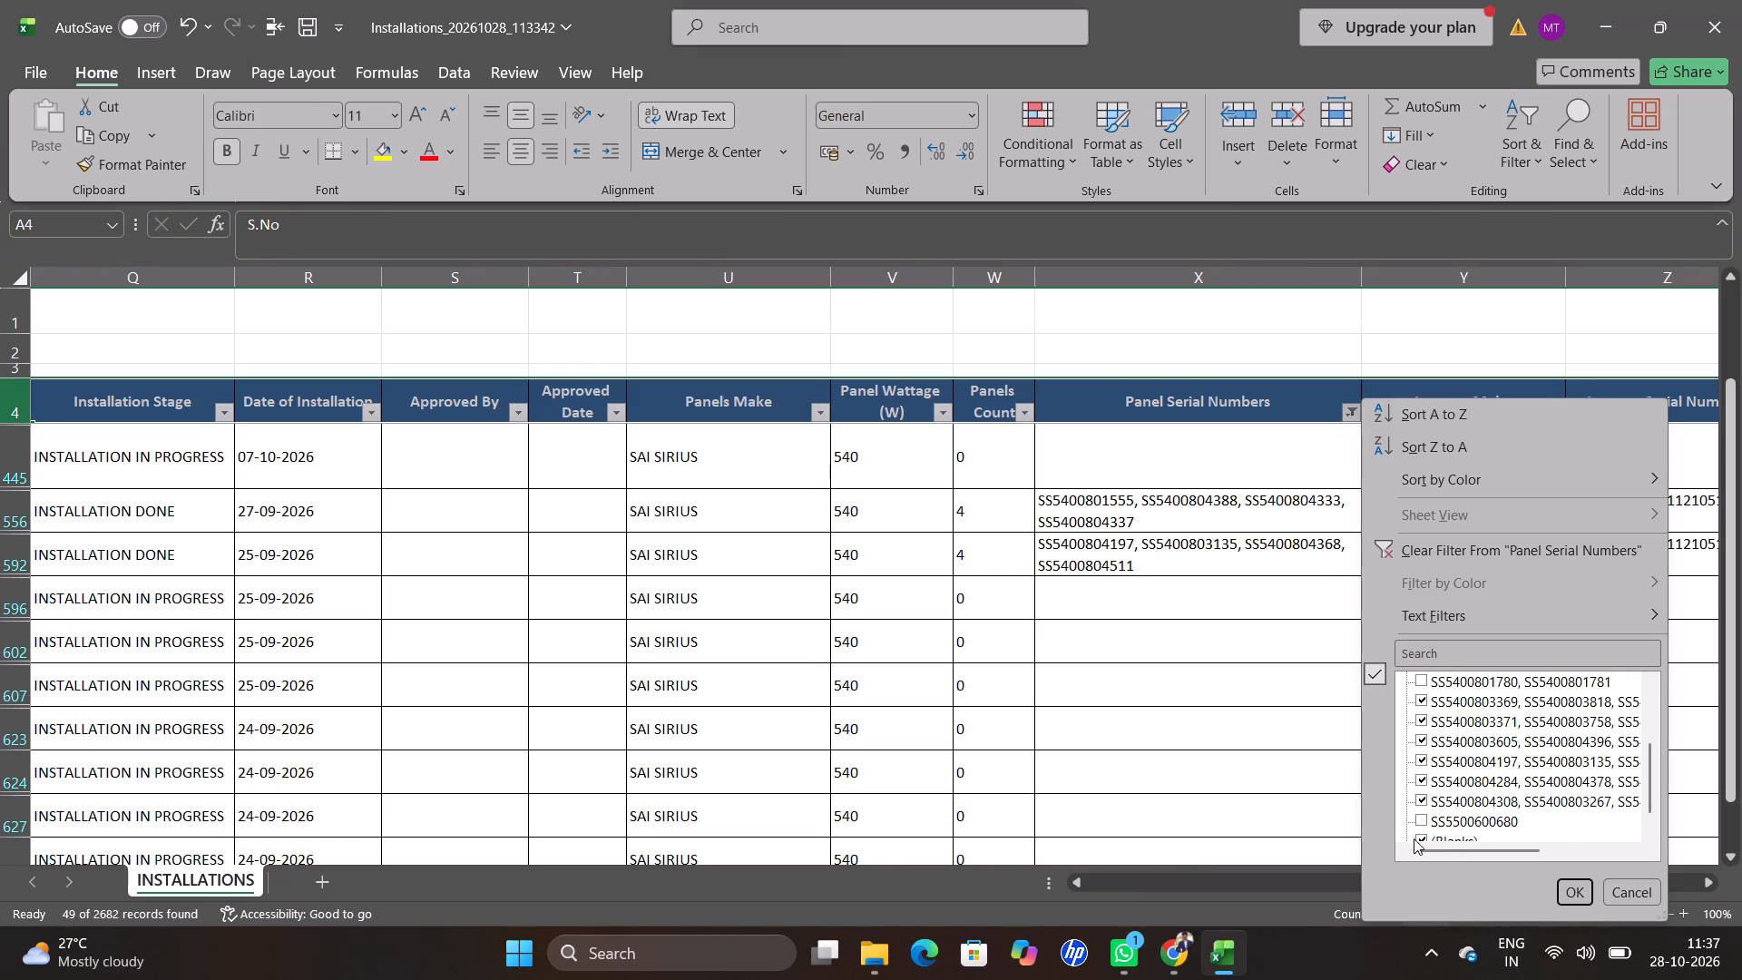
left_click(1422, 816)
left_click(1579, 888)
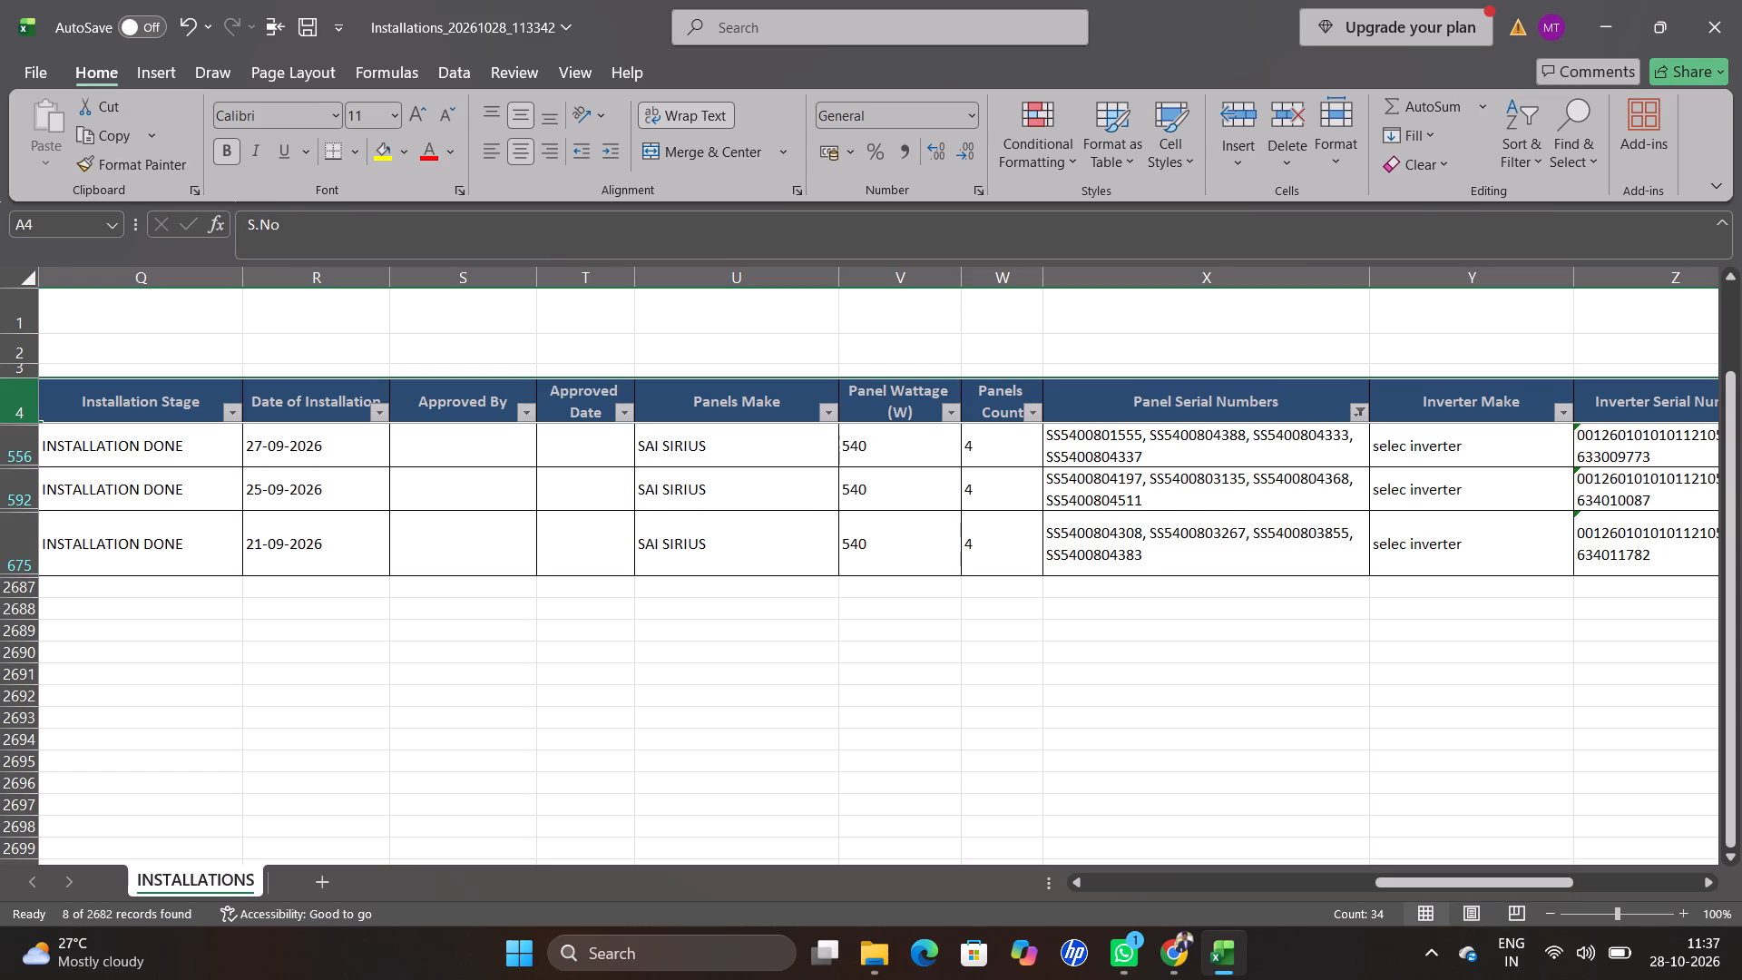
Review the filtered records, from the panel serial numbers back to the service numbers, ULA numbers and consumer details.
scroll(1065, 514, "up", 14)
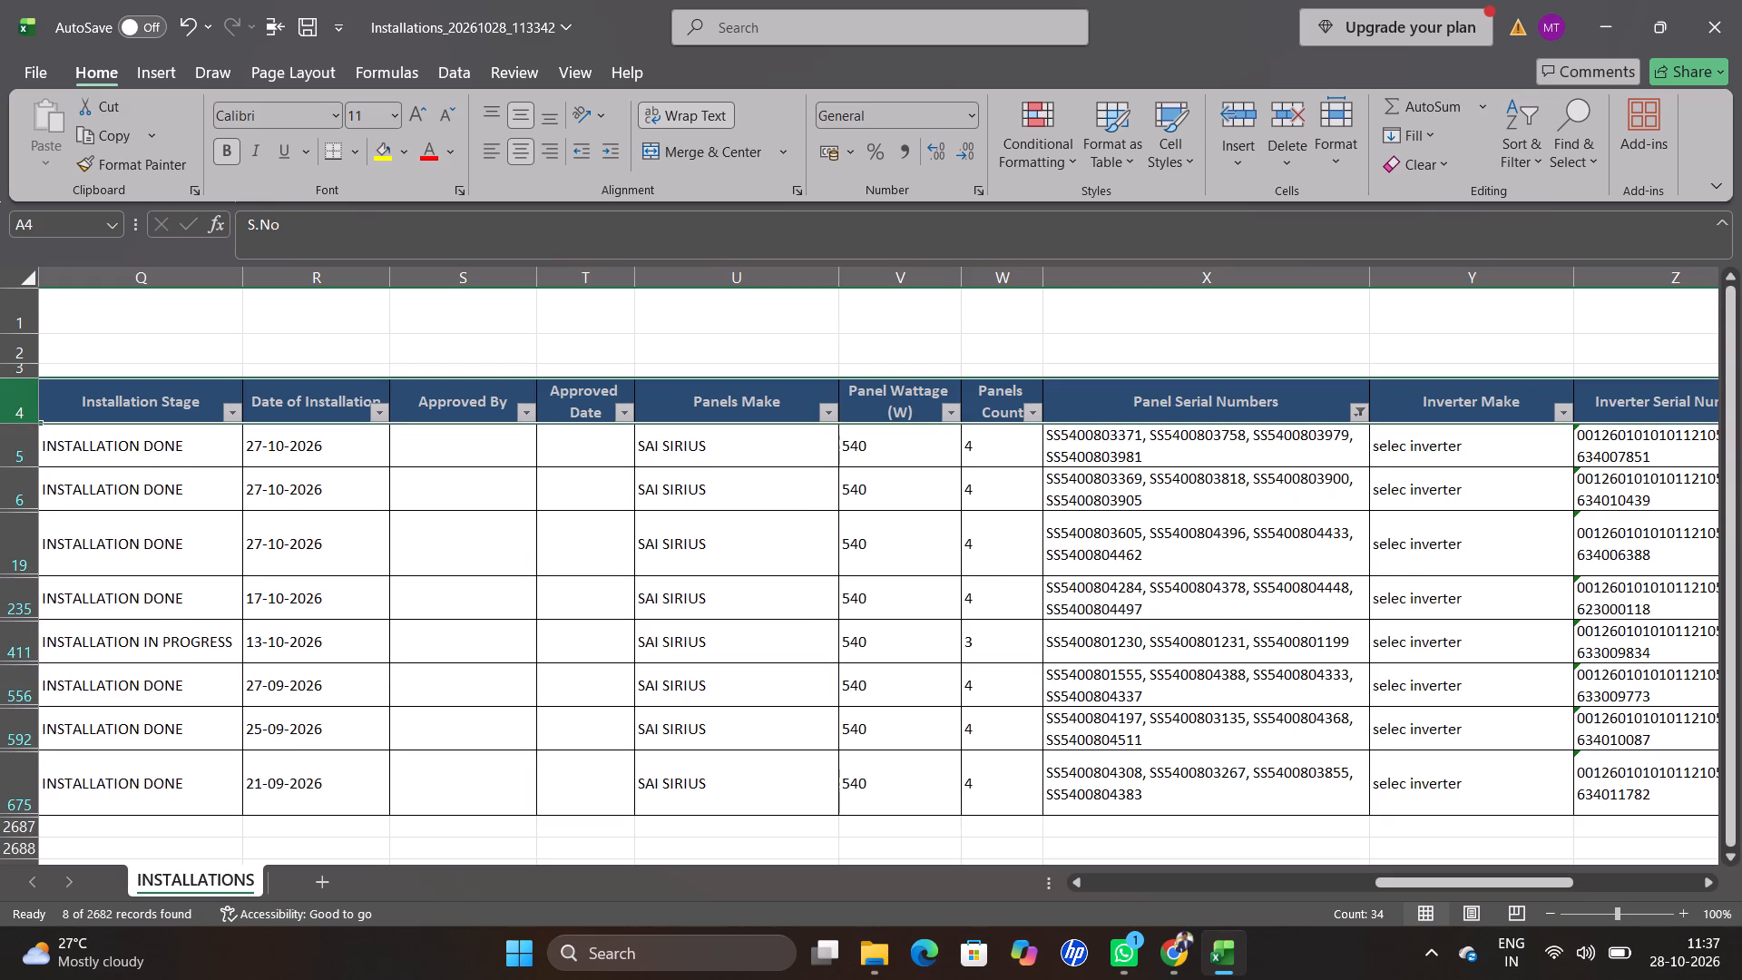
left_click_drag(1490, 881, 1179, 877)
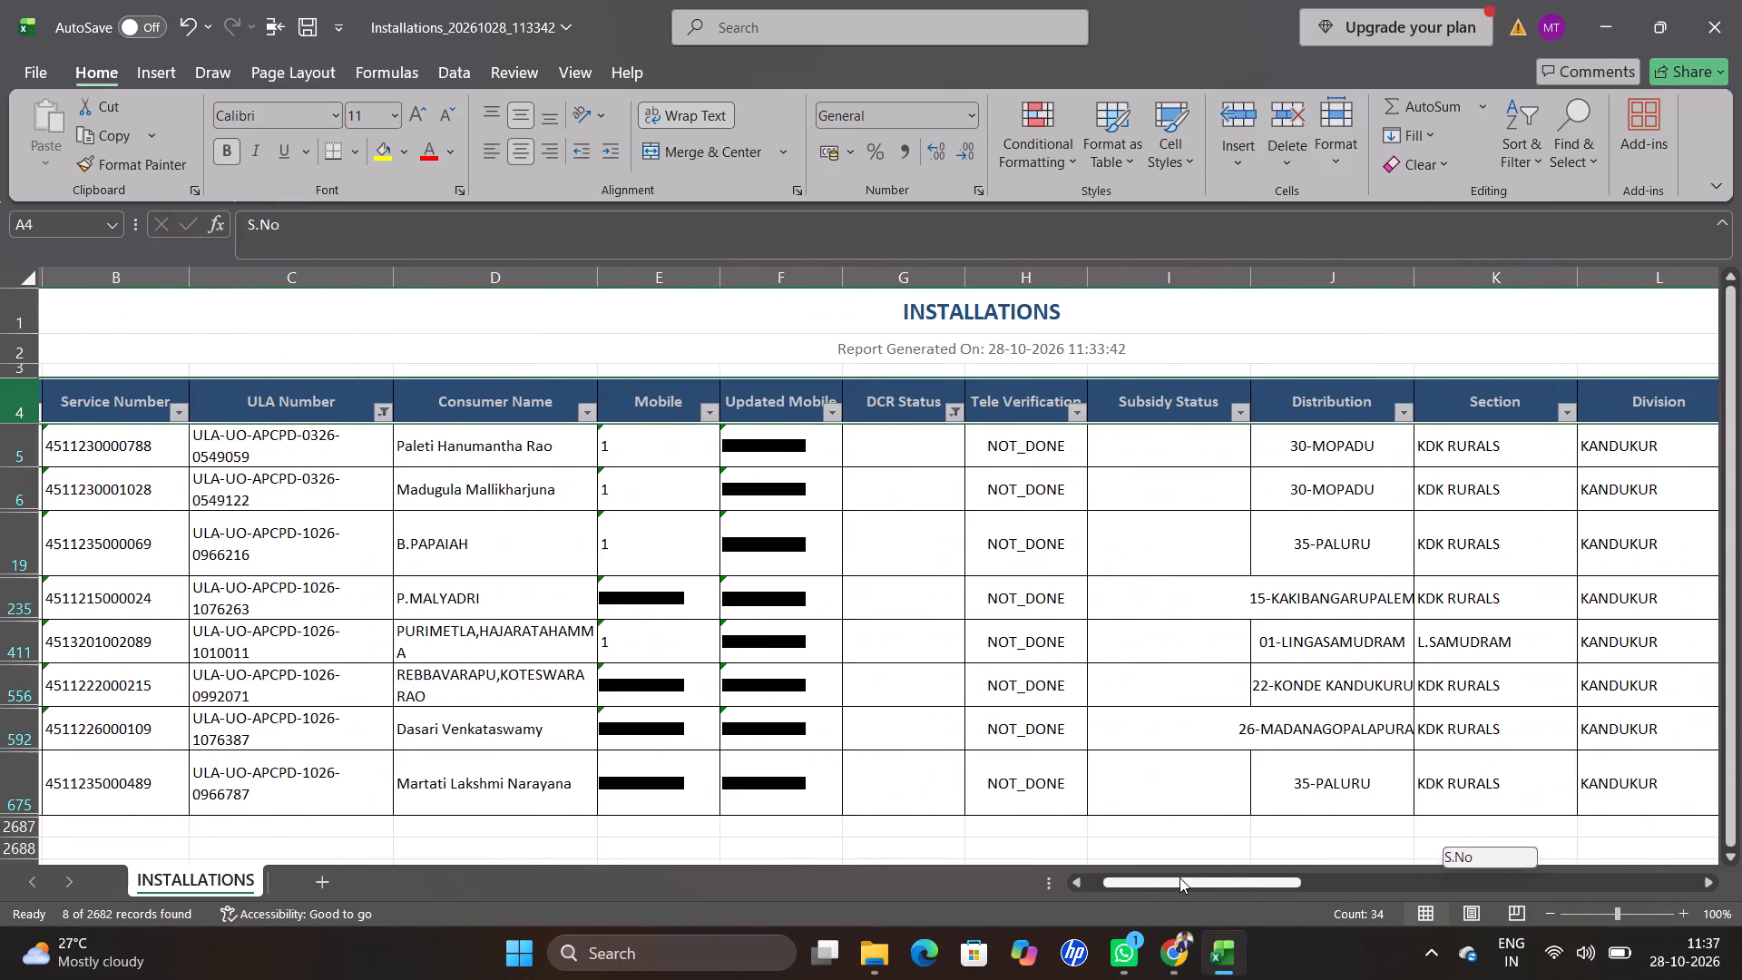
left_click_drag(1179, 877, 1173, 877)
left_click(1173, 877)
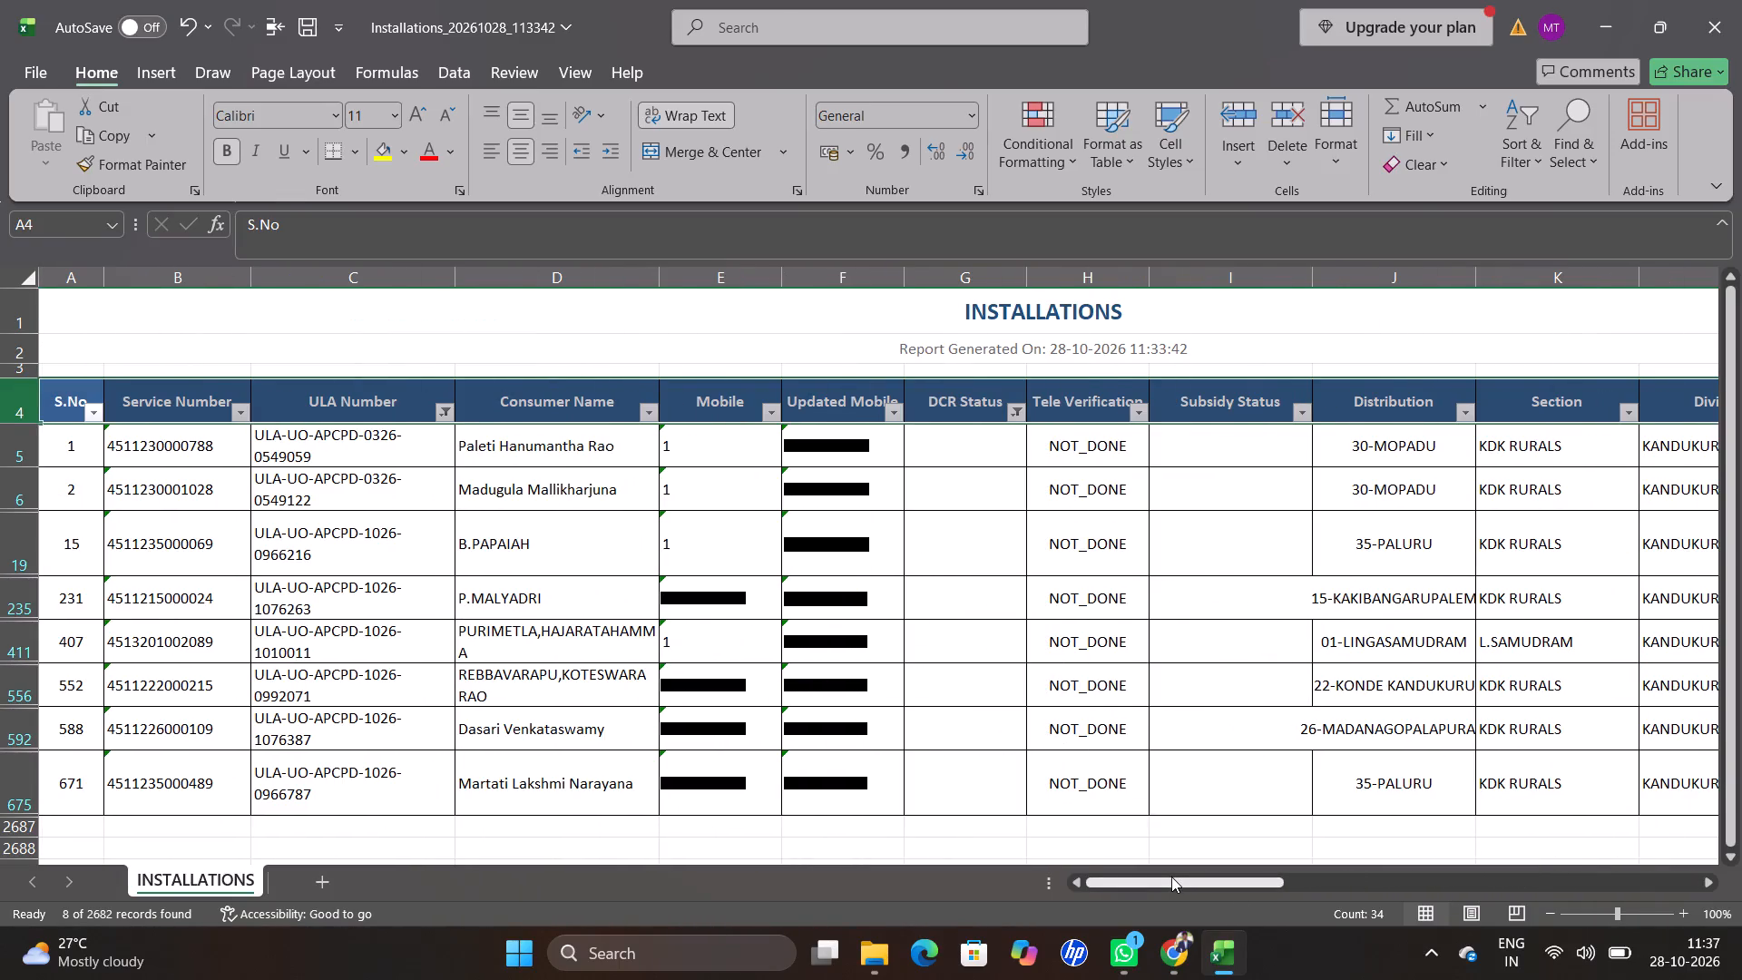
scroll(782, 719, "up", 2)
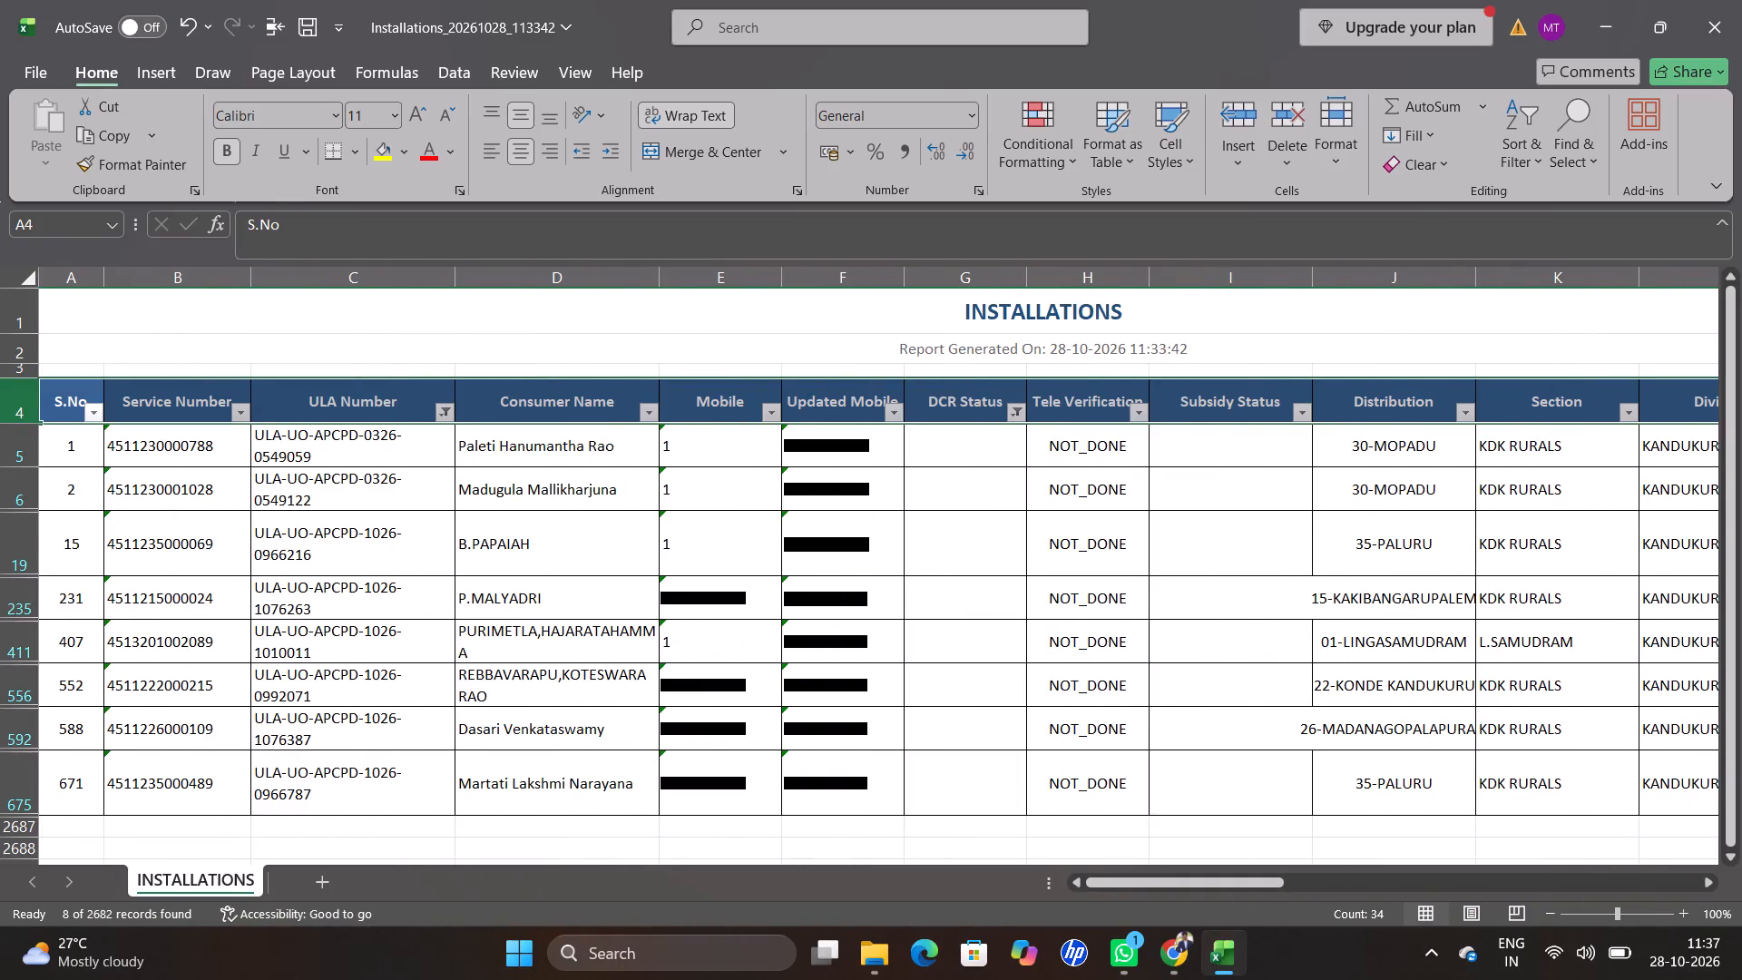
scroll(782, 719, "up", 1)
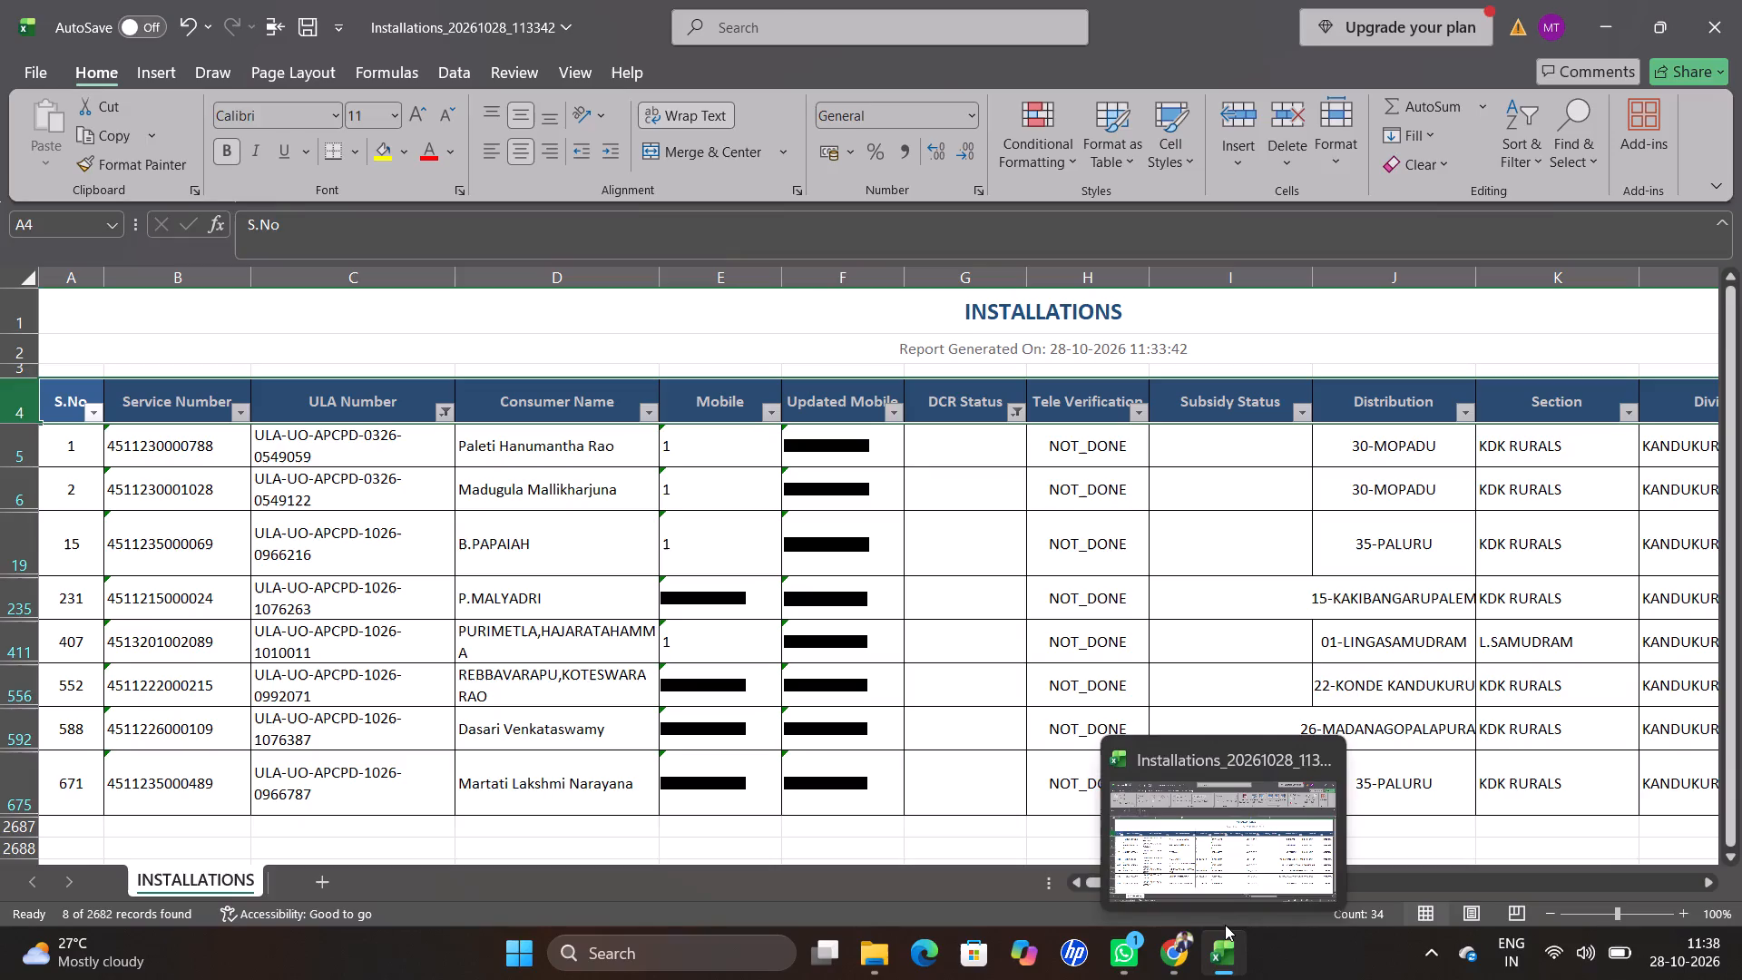
Close the Installations_20261028_113342 workbook.
left_click(1320, 750)
left_click(931, 640)
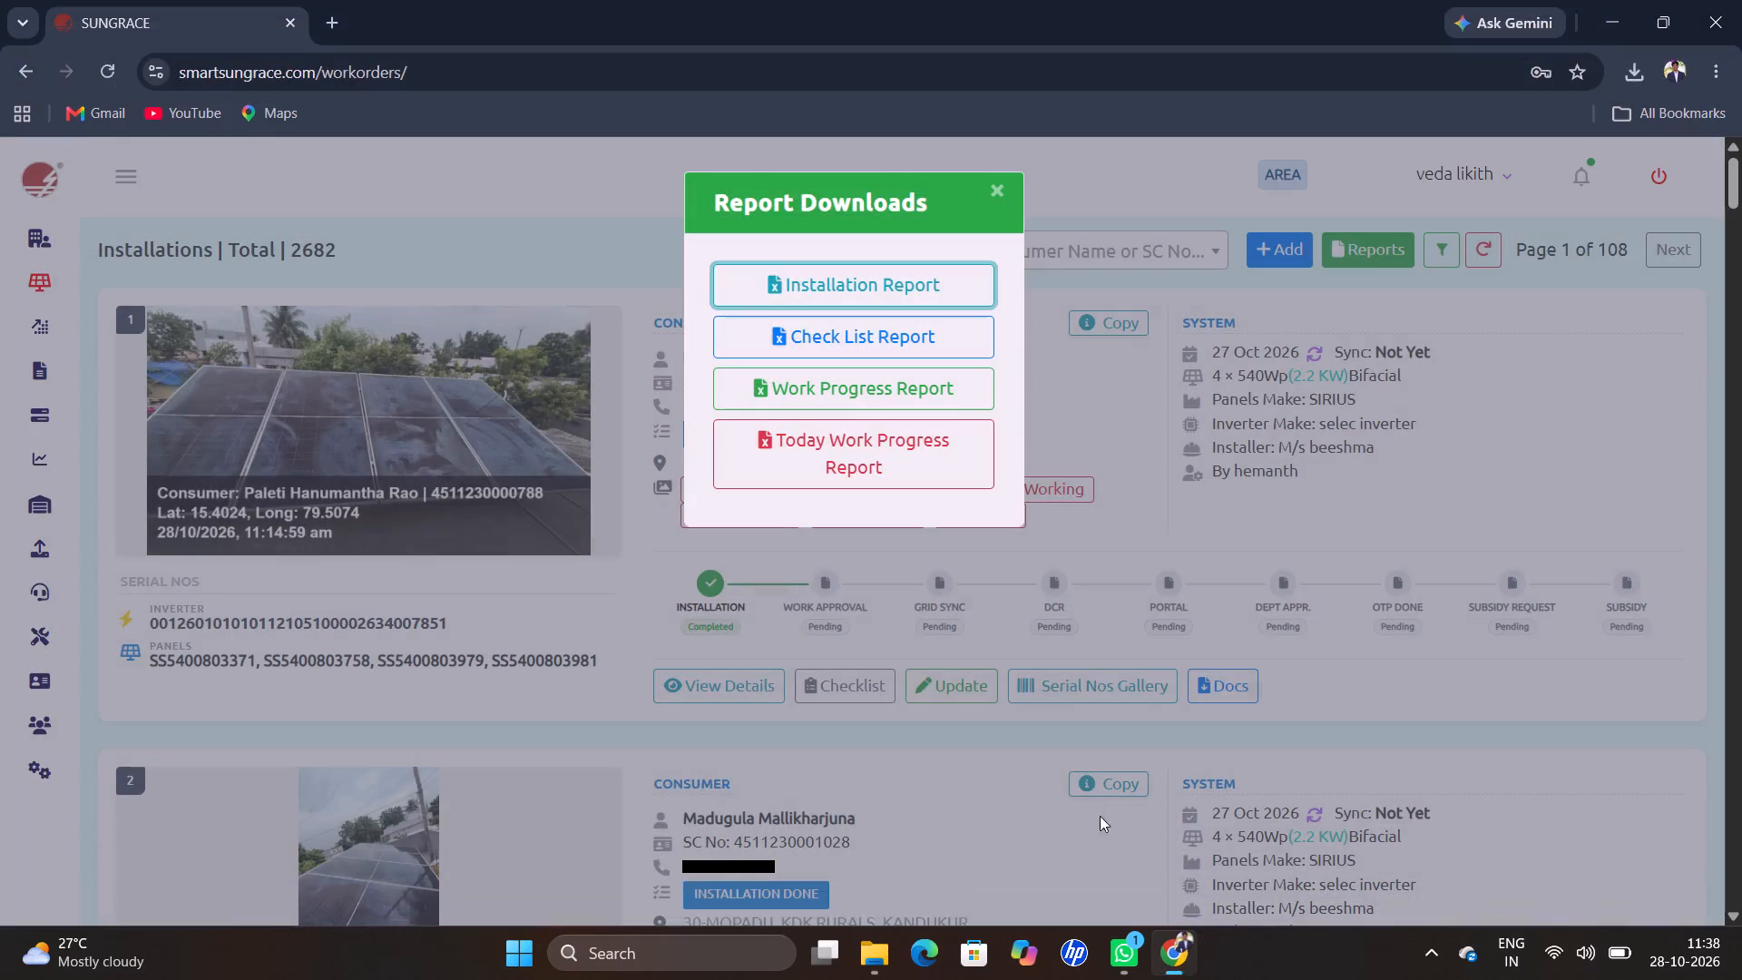
In Chrome, dismiss the Report Downloads dialog and reload the Sungrace Installations page.
double_click(1002, 183)
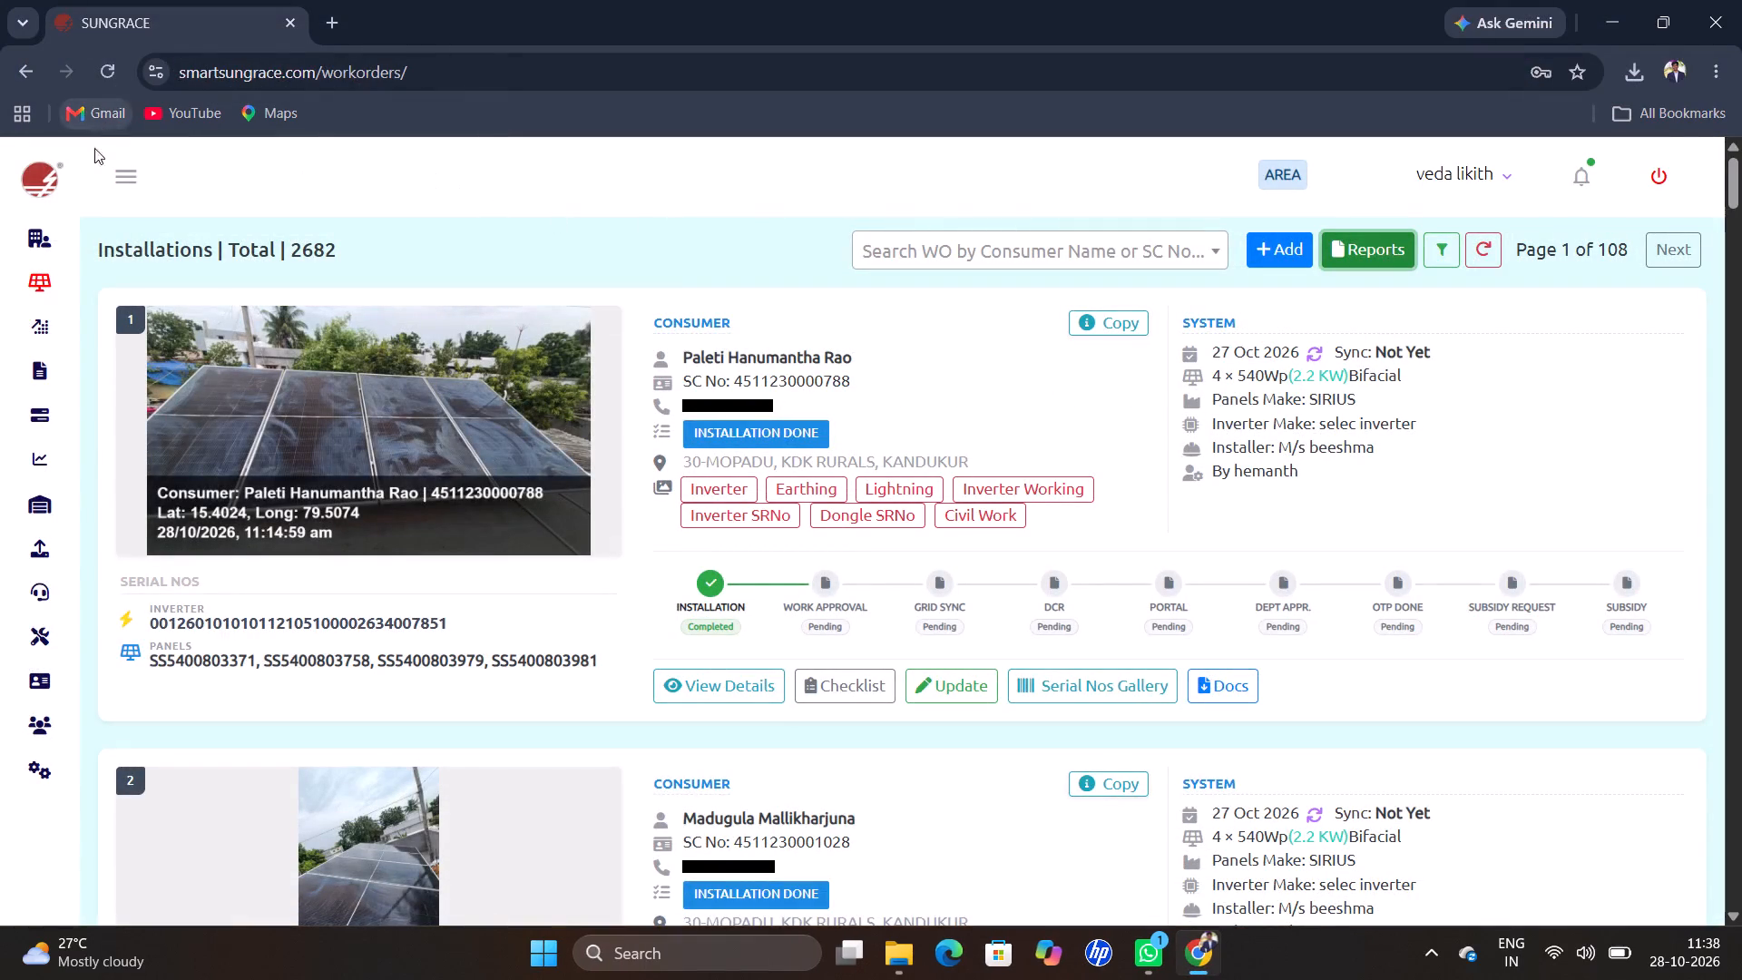
left_click(103, 61)
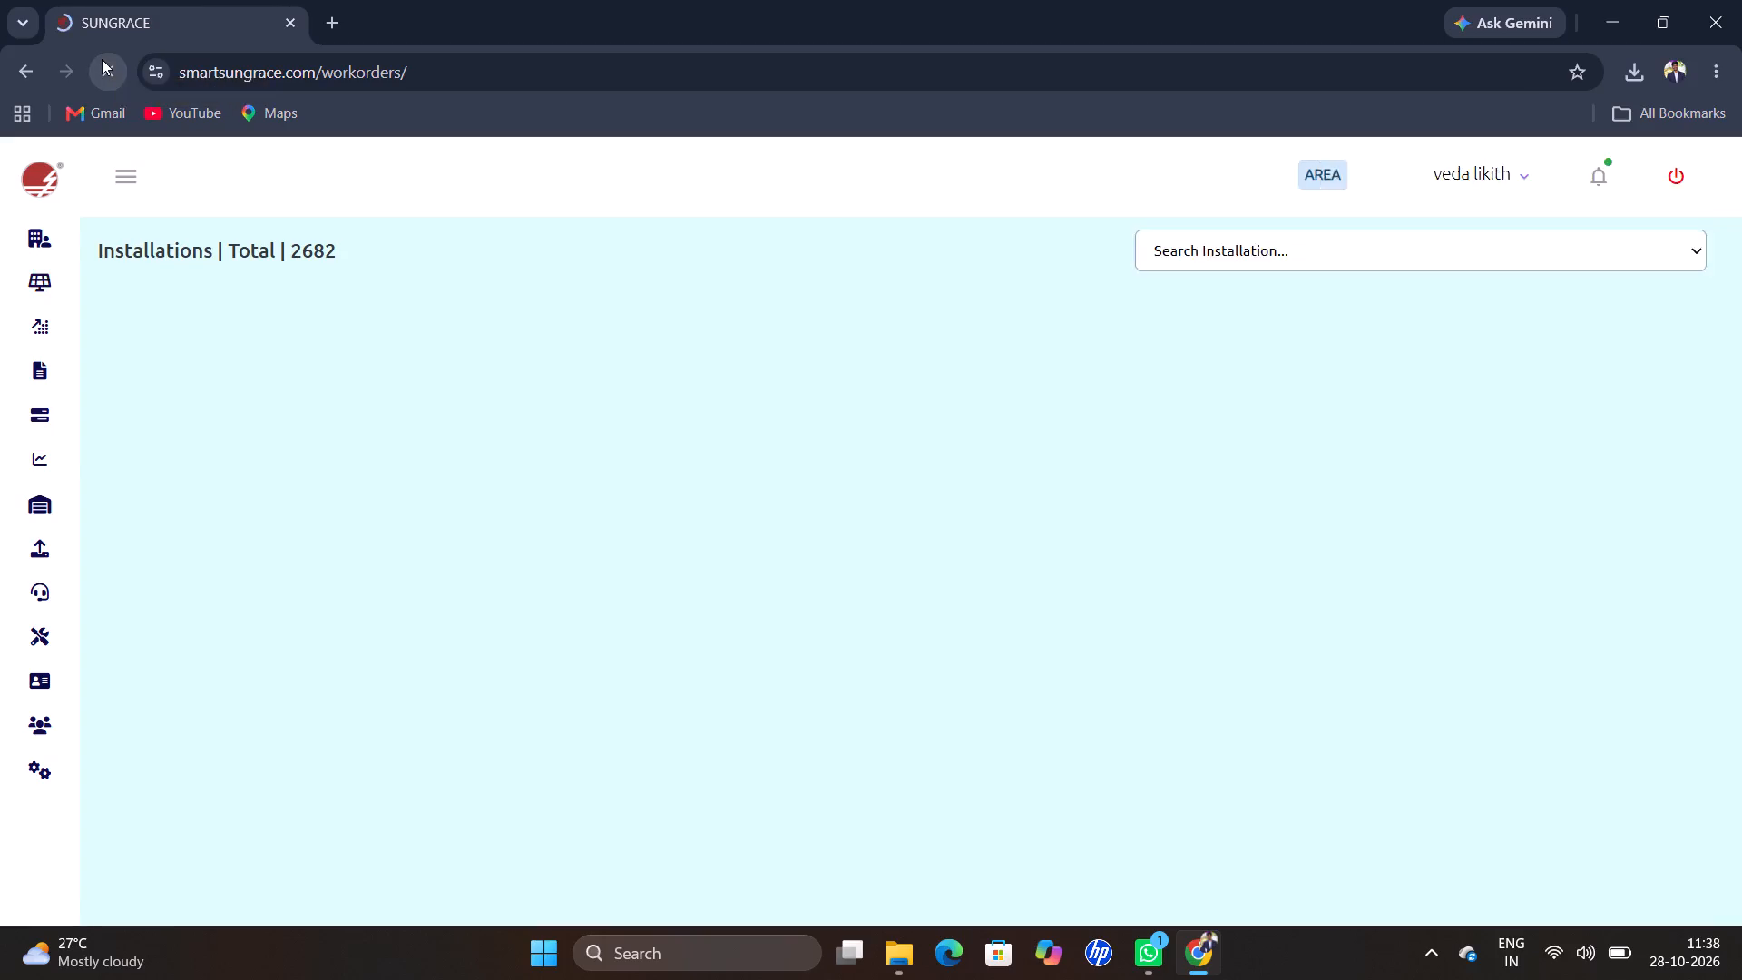
Reload the Installations page several more times to refresh the list of installations.
left_click(102, 59)
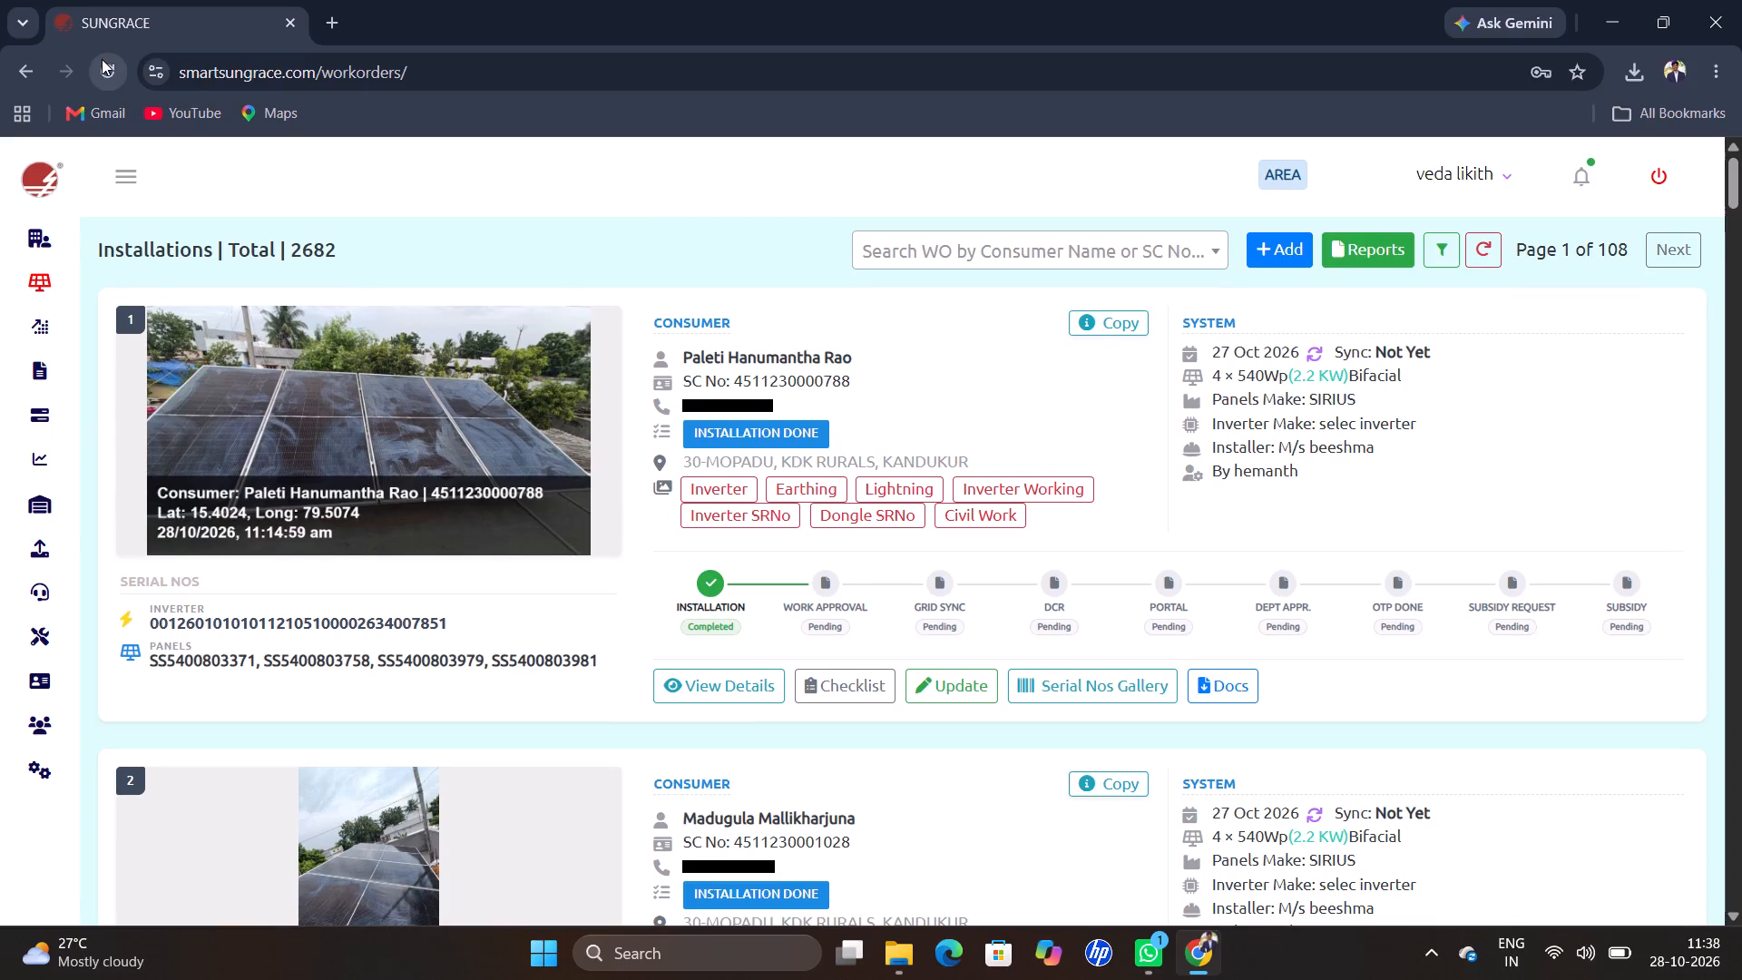
double_click(102, 59)
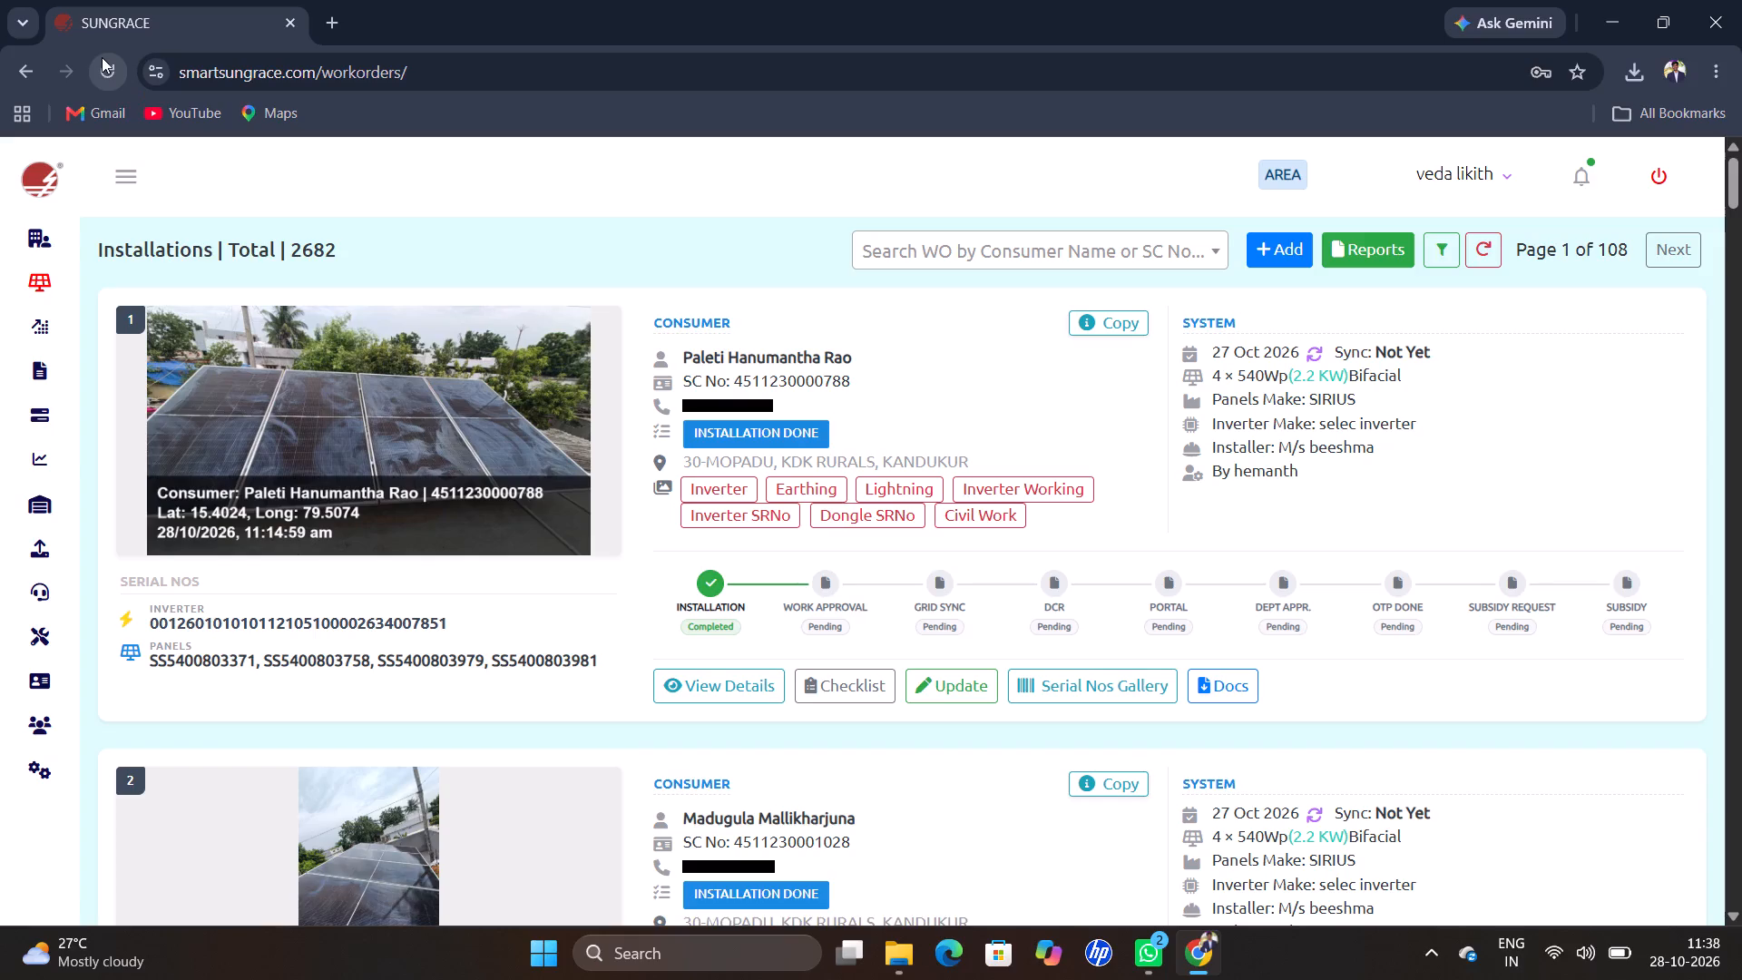
left_click(102, 57)
left_click(110, 65)
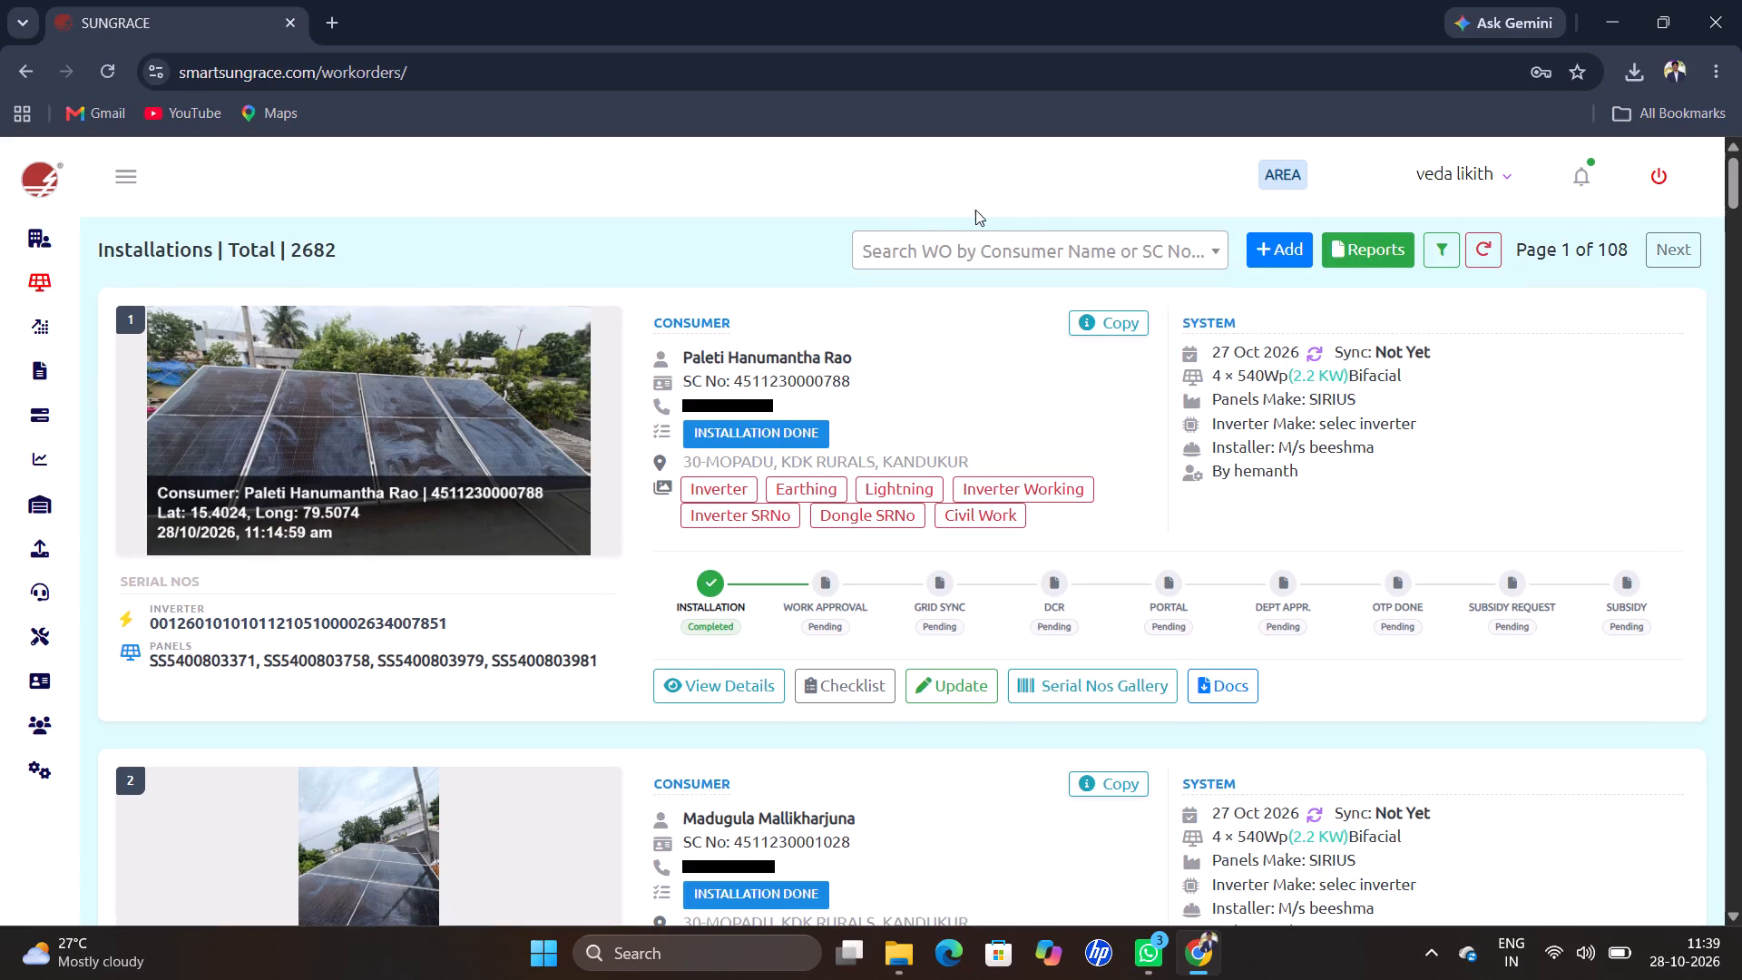
Download a fresh Installation Report from the report downloads for the total installations list.
left_click(1386, 240)
left_click(837, 269)
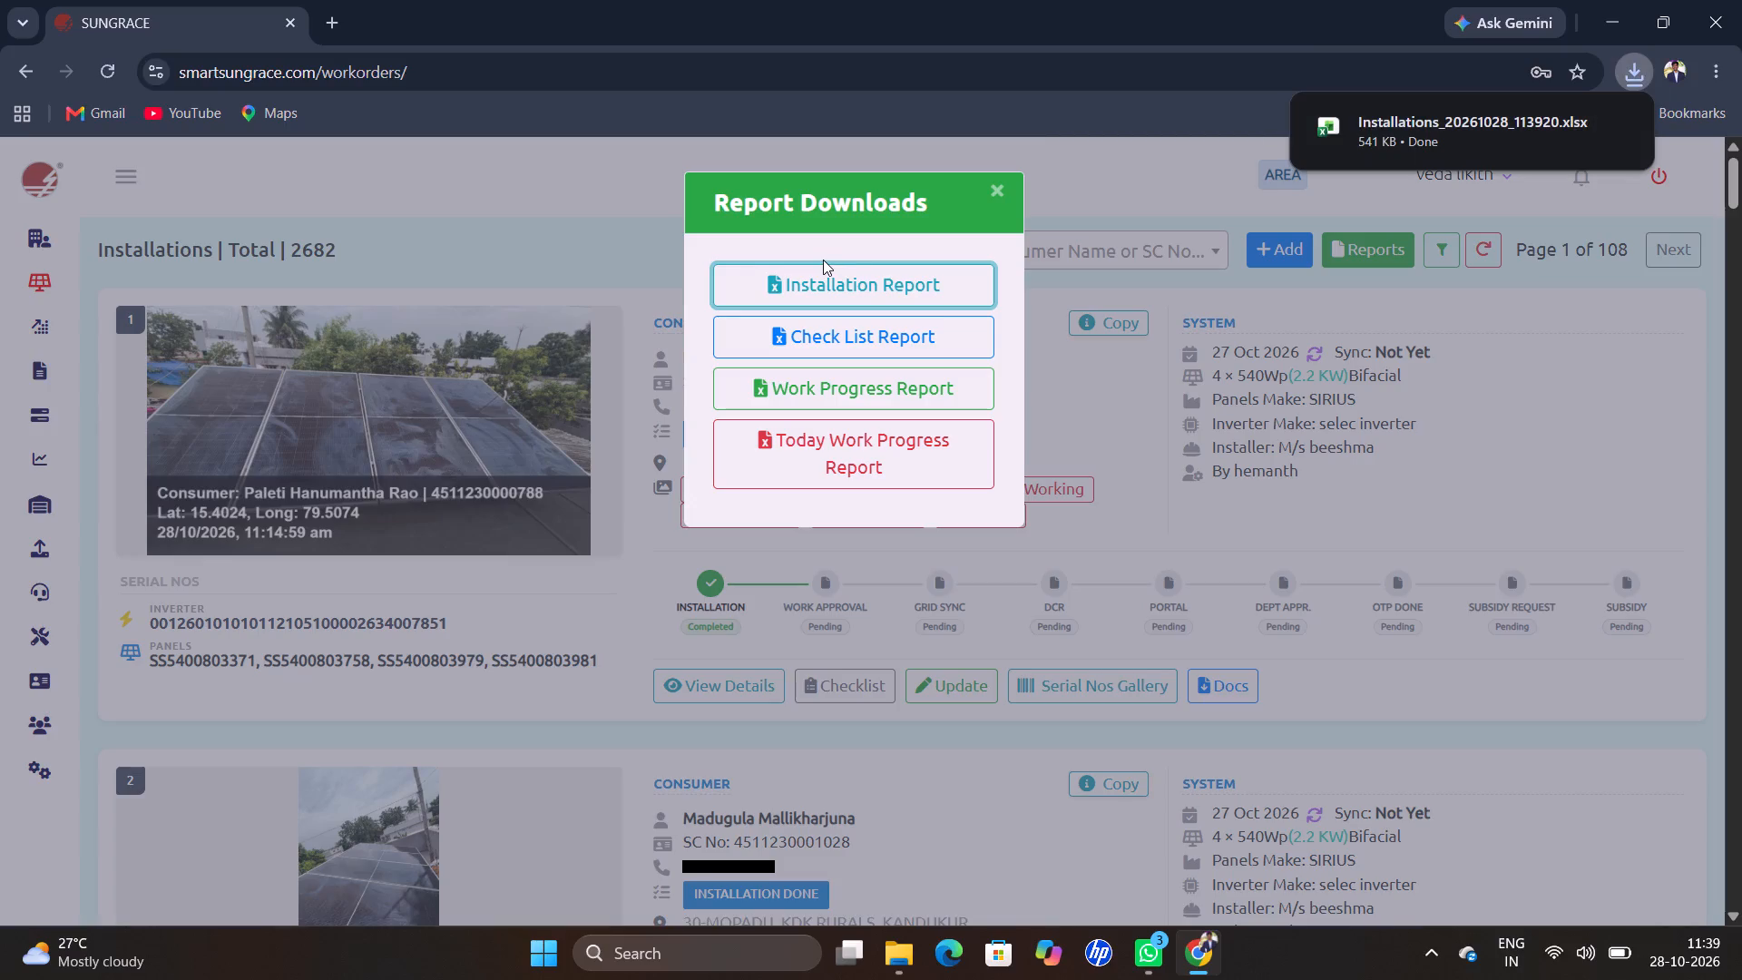
Open the newly downloaded Installations_20261028_113920.xlsx in Excel and enable editing.
double_click(1385, 126)
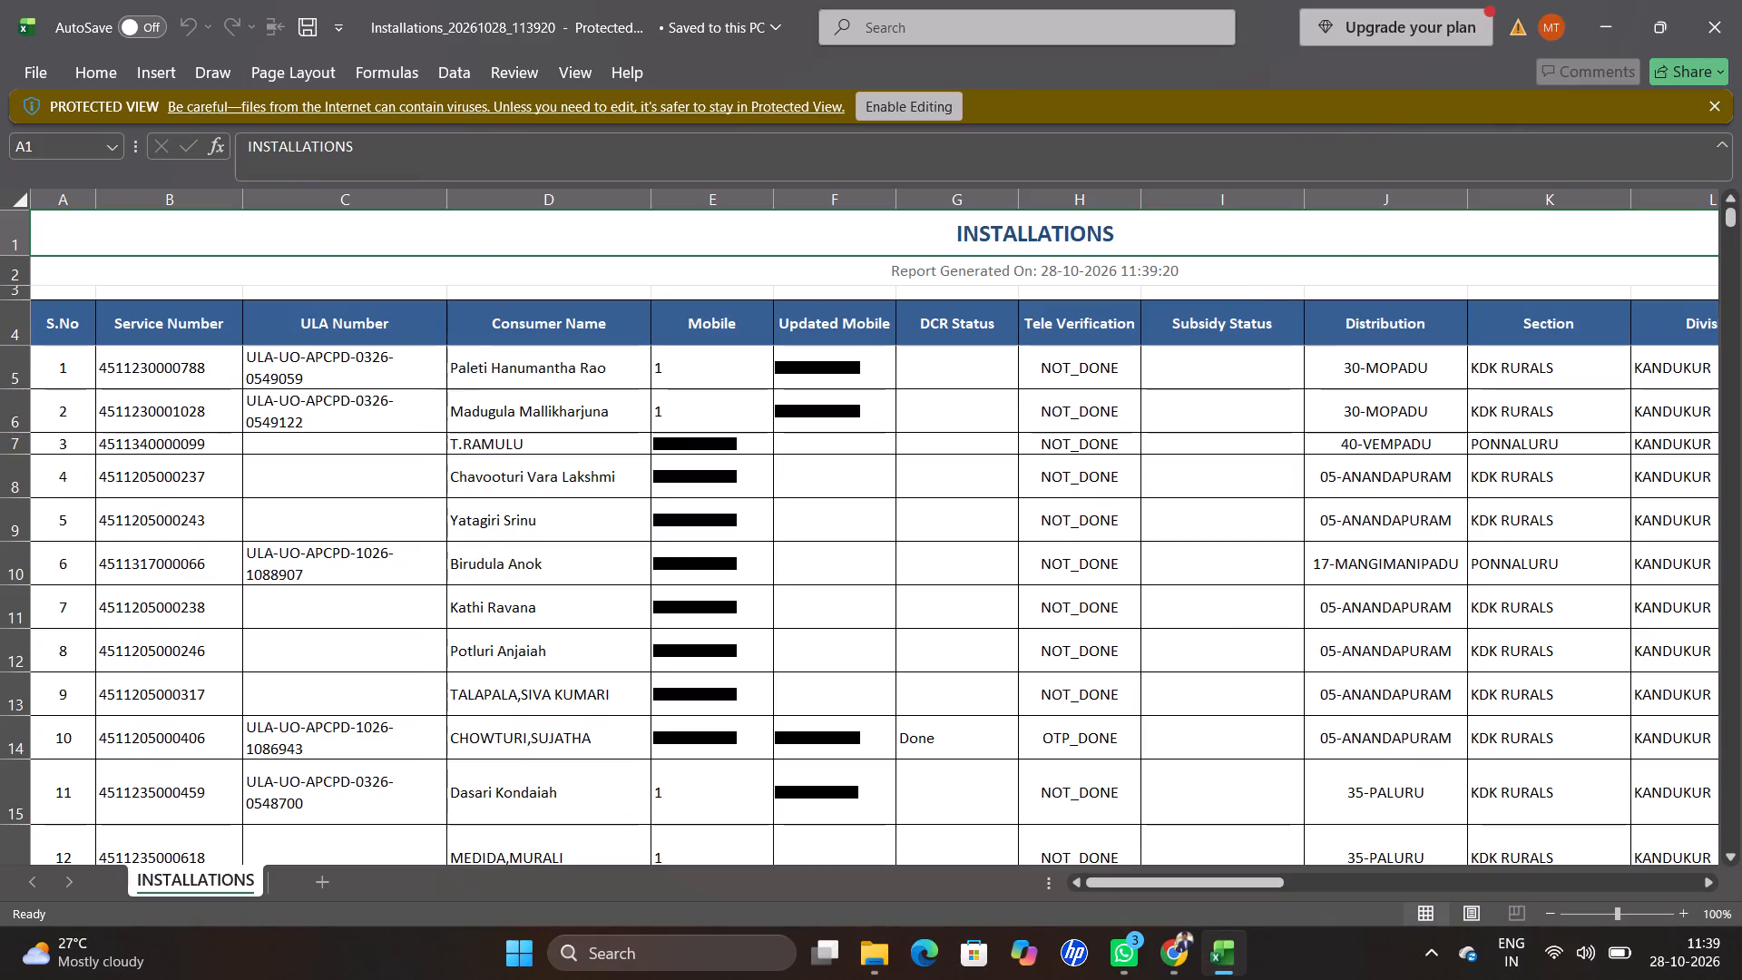
left_click(918, 100)
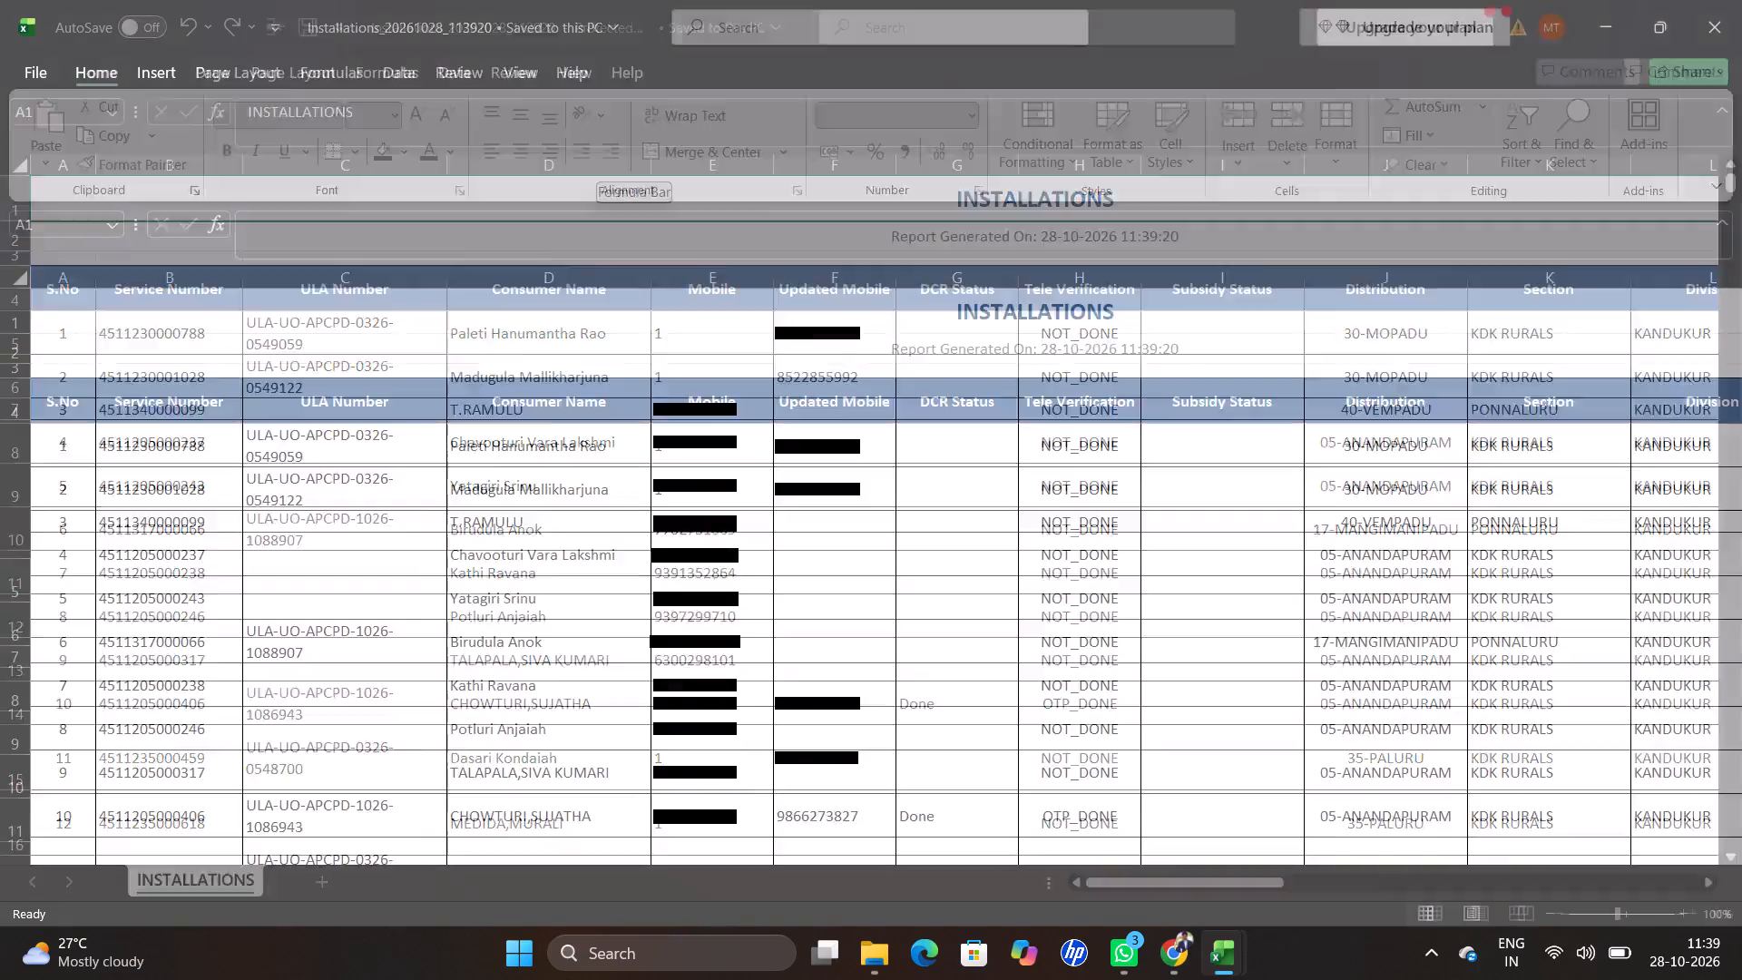
Turn on filters for the column header row, row 4, of the new INSTALLATIONS sheet.
left_click(25, 393)
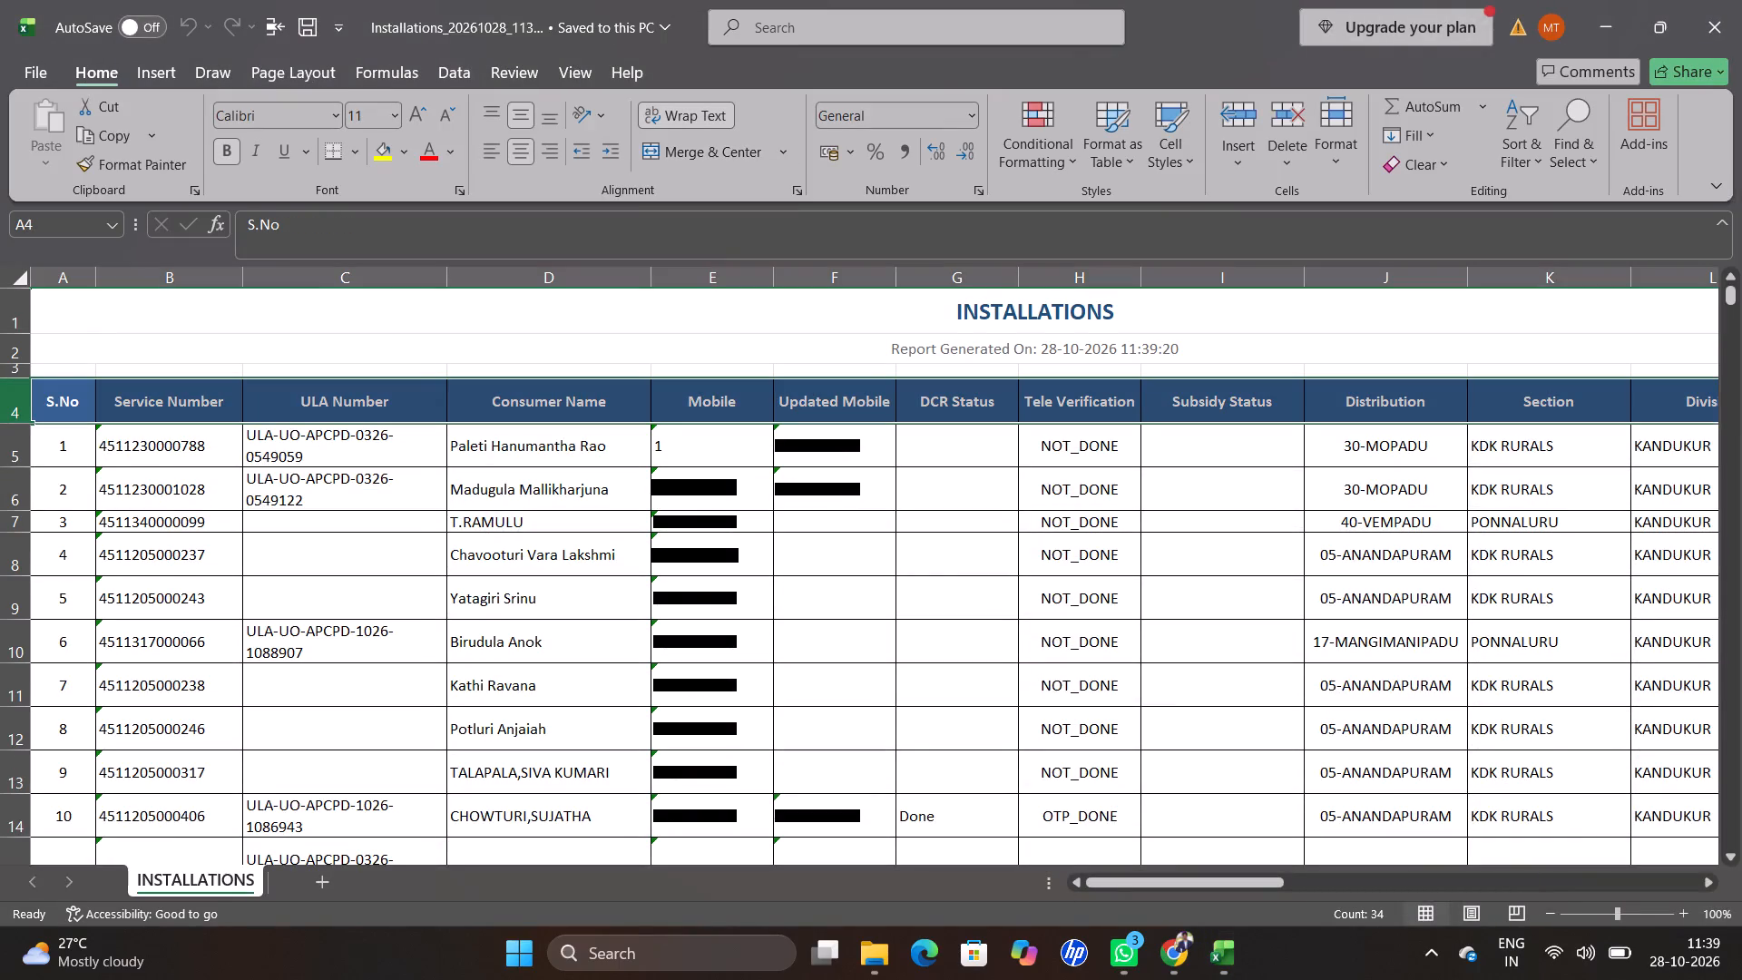
left_click(1541, 138)
left_click(1547, 289)
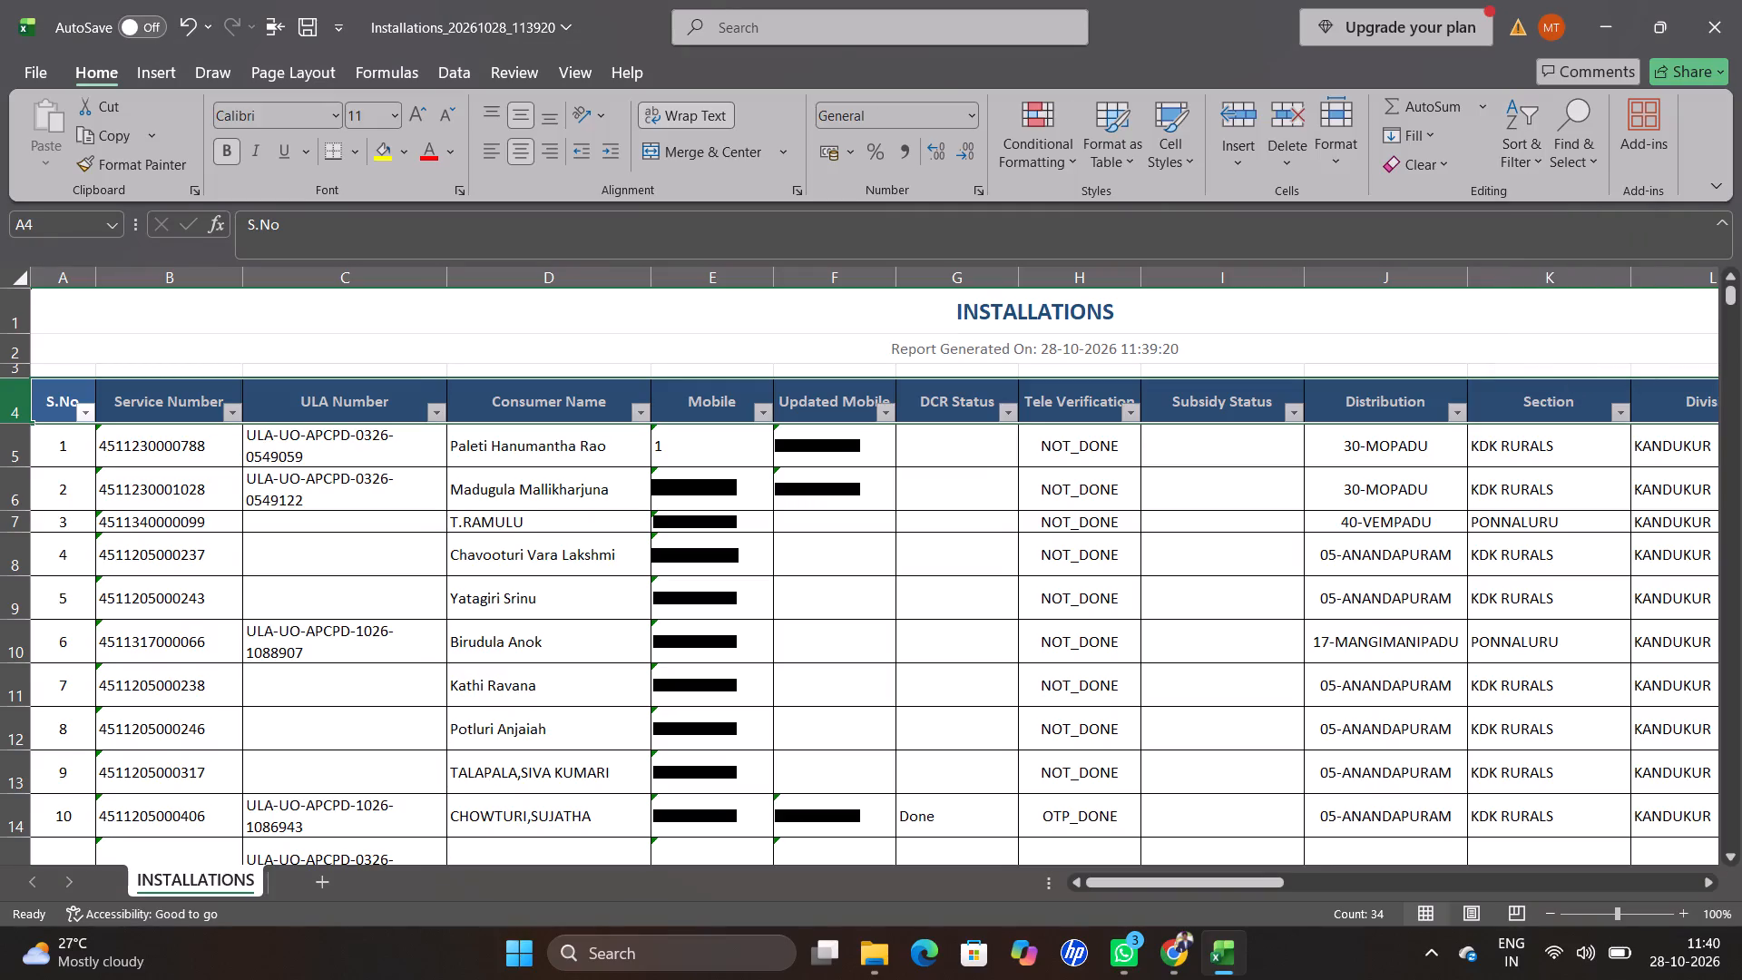
Filter the ULA Number column to exclude blank entries.
left_click(439, 415)
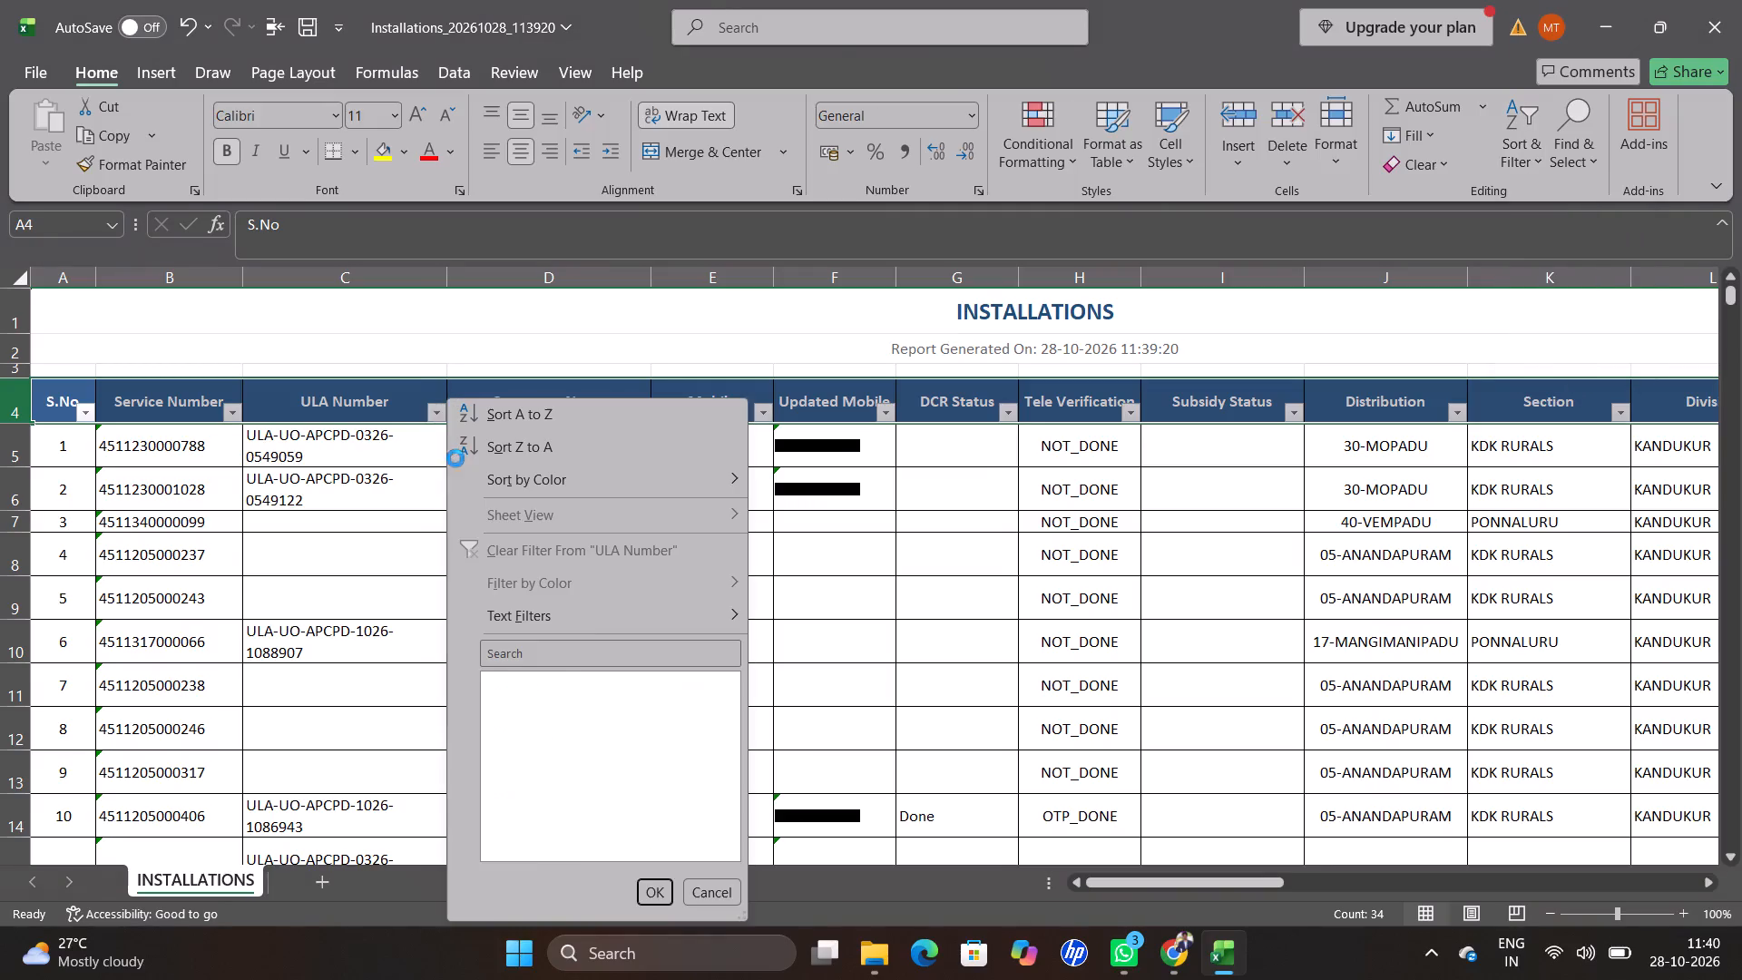
left_click_drag(731, 695, 731, 864)
left_click(549, 850)
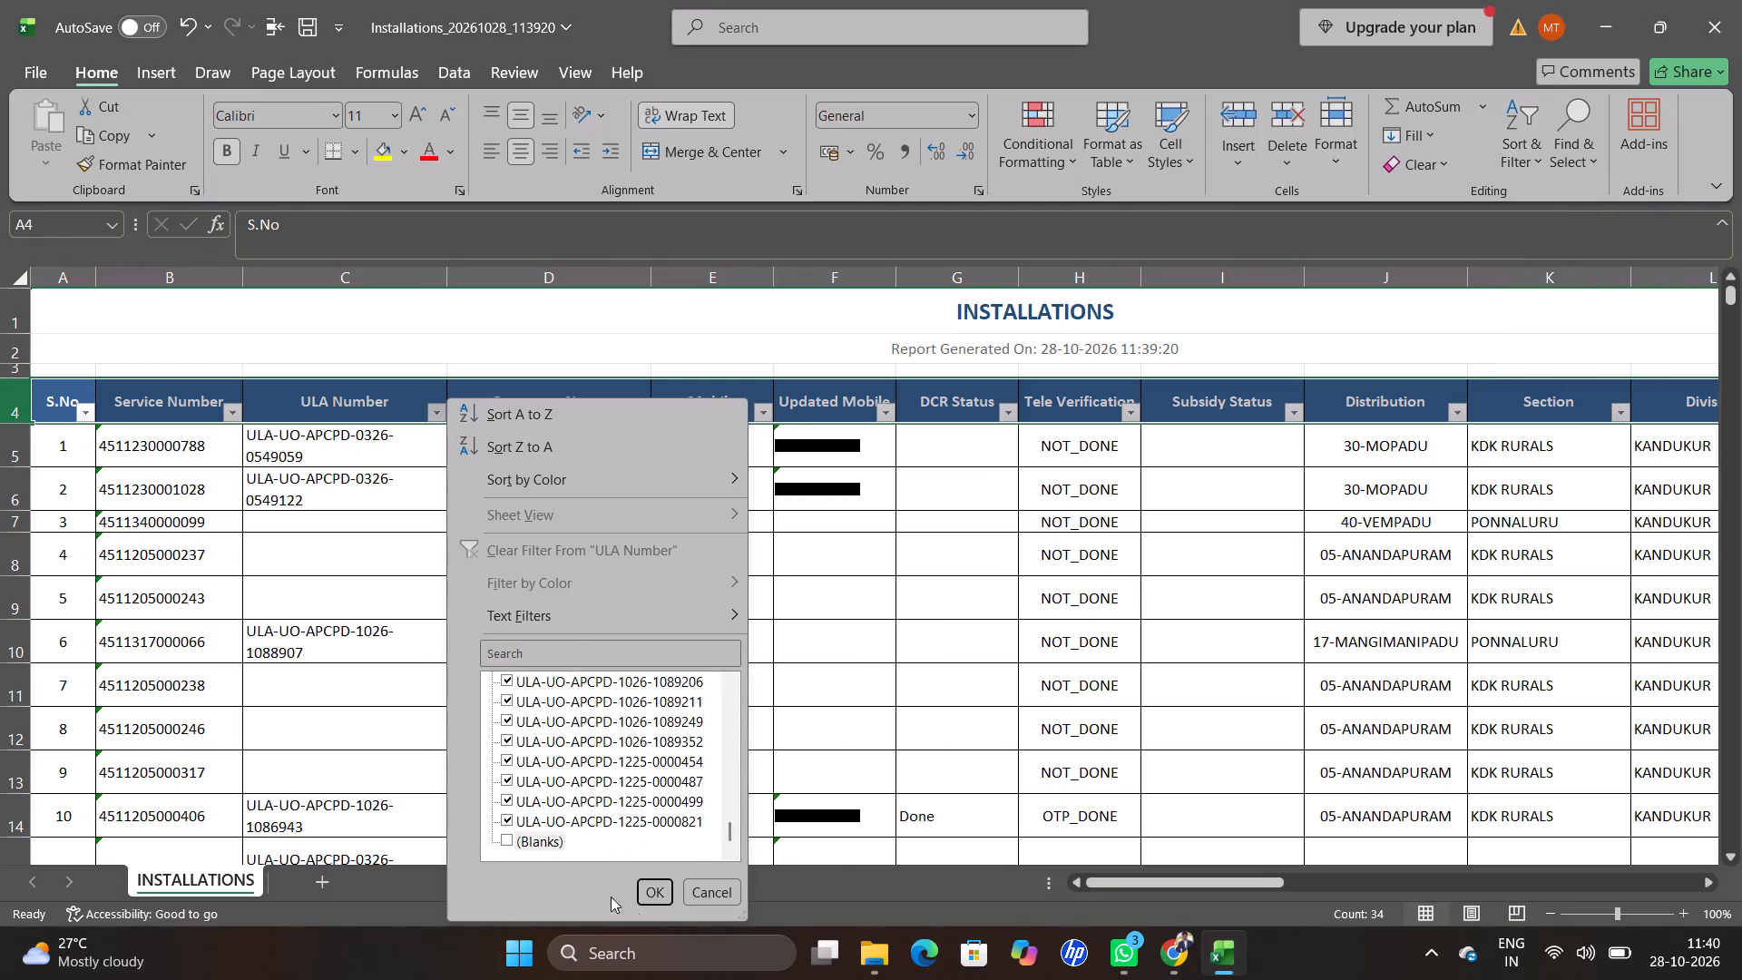
left_click(661, 899)
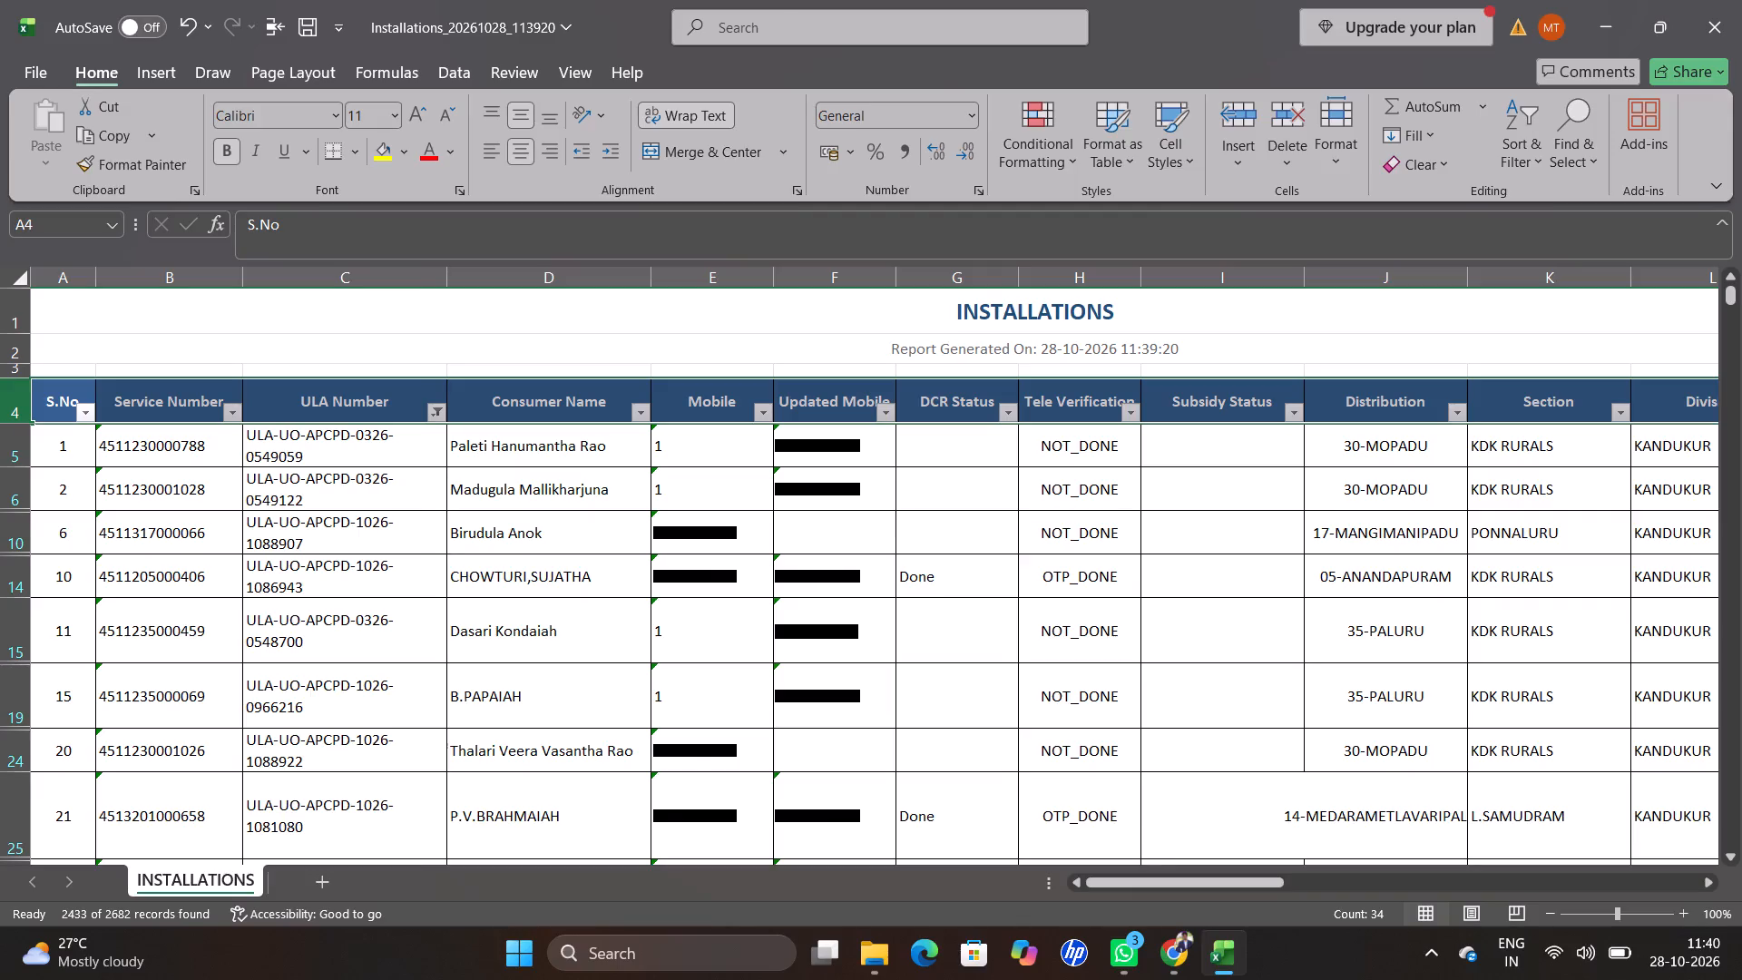
Filter the DCR Status column to exclude Done entries, keeping only the blanks.
scroll(611, 630, "down", 3)
scroll(619, 630, "up", 4)
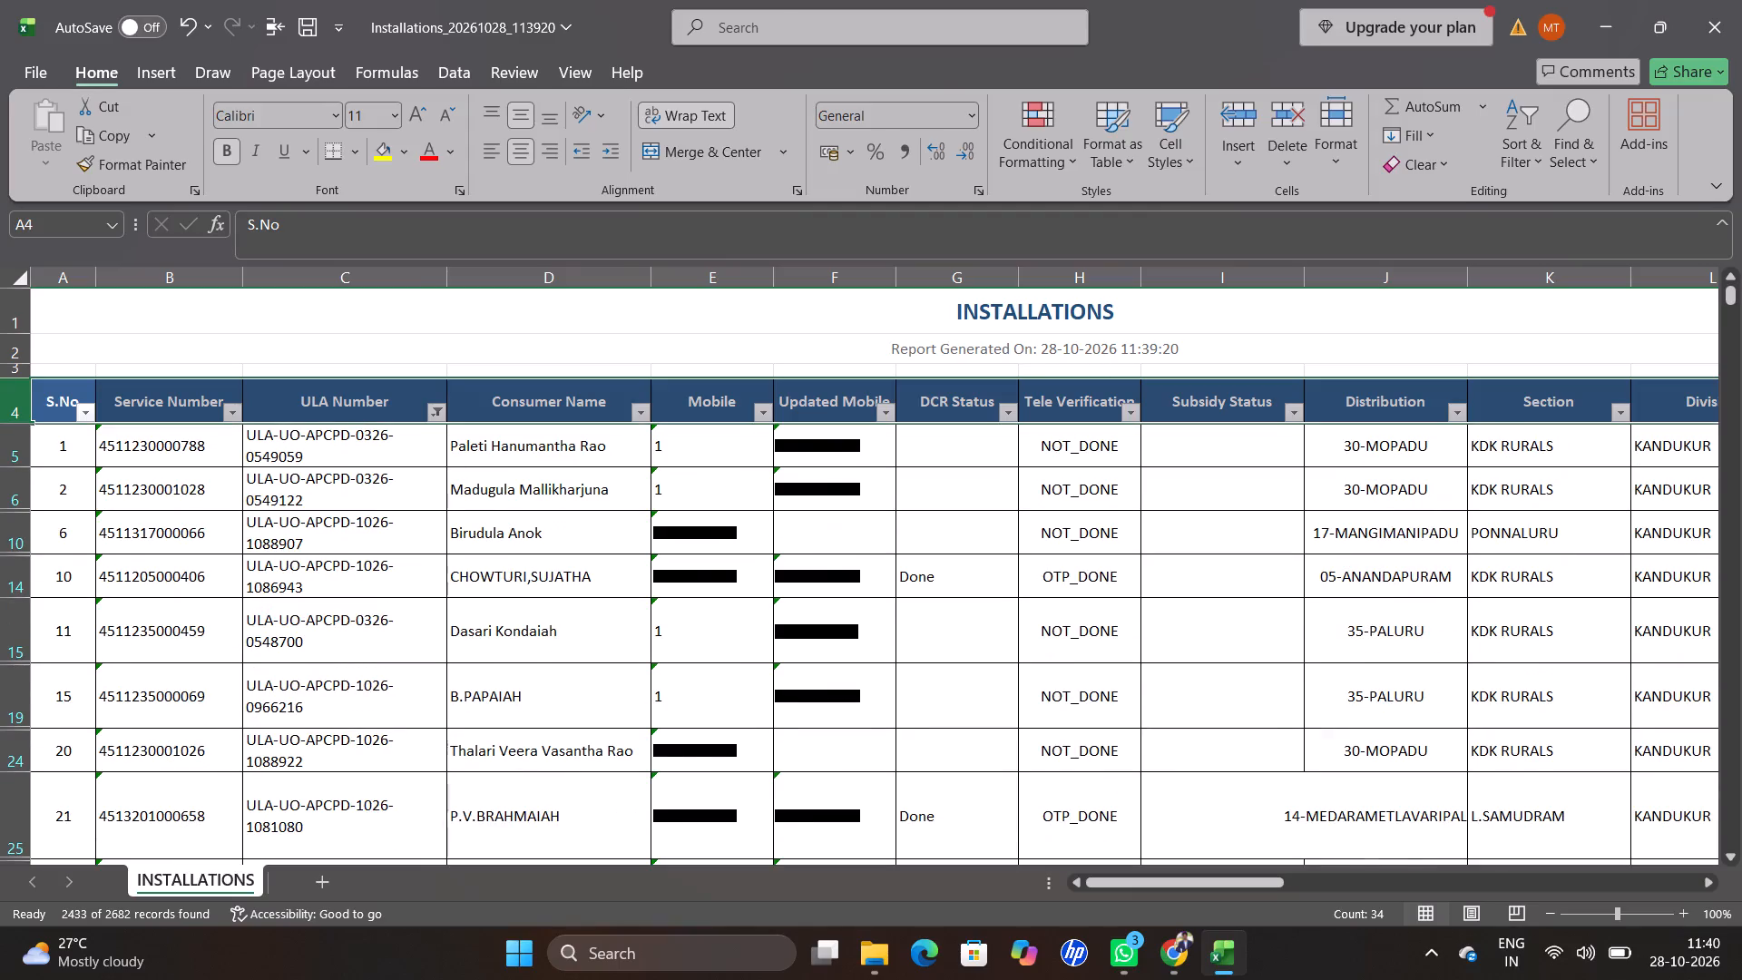
left_click(1013, 413)
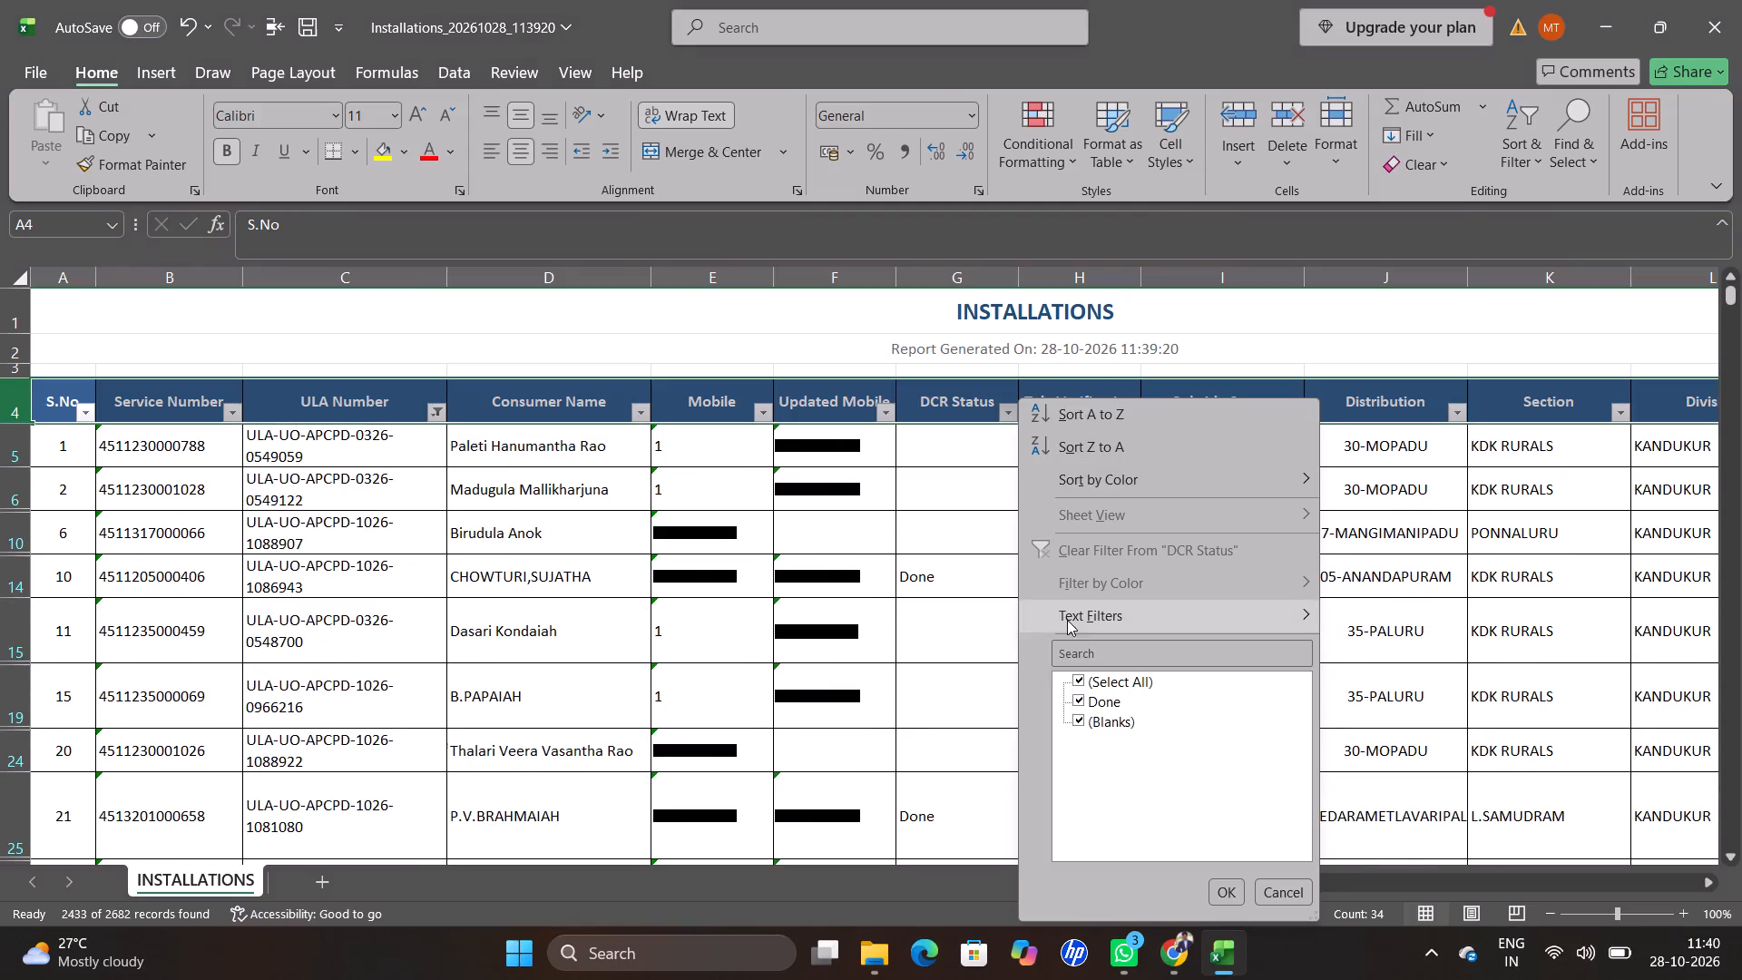
left_click(1070, 698)
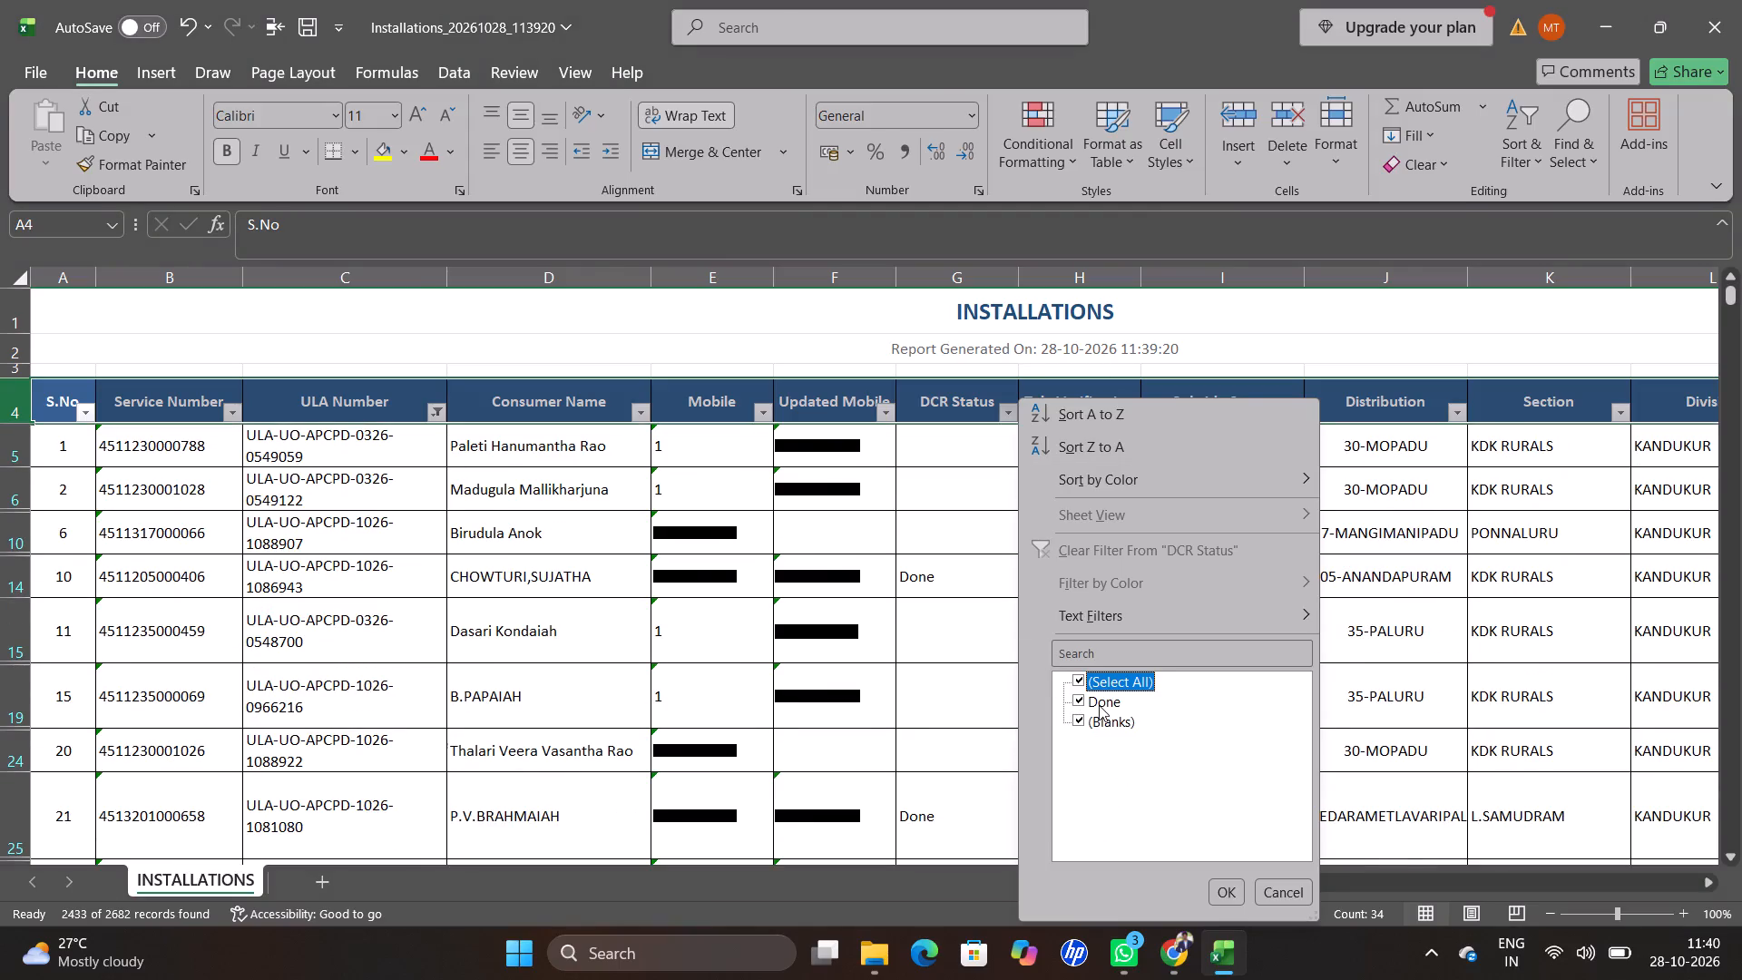
left_click(1084, 698)
left_click(1219, 890)
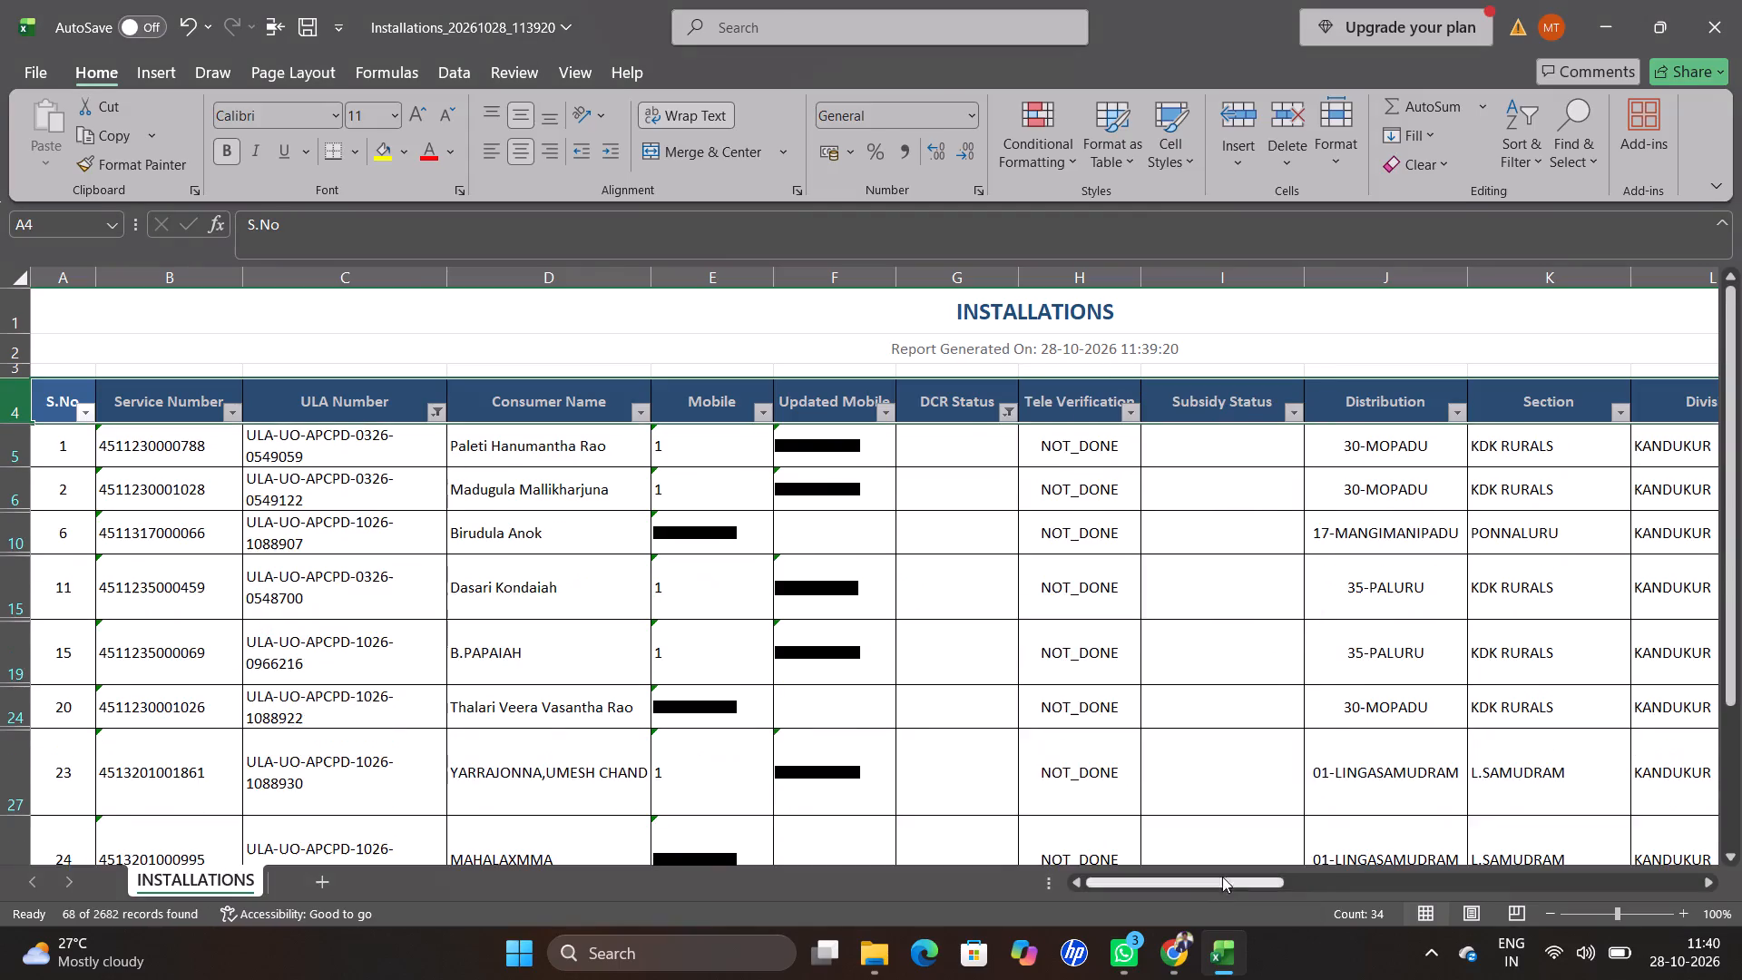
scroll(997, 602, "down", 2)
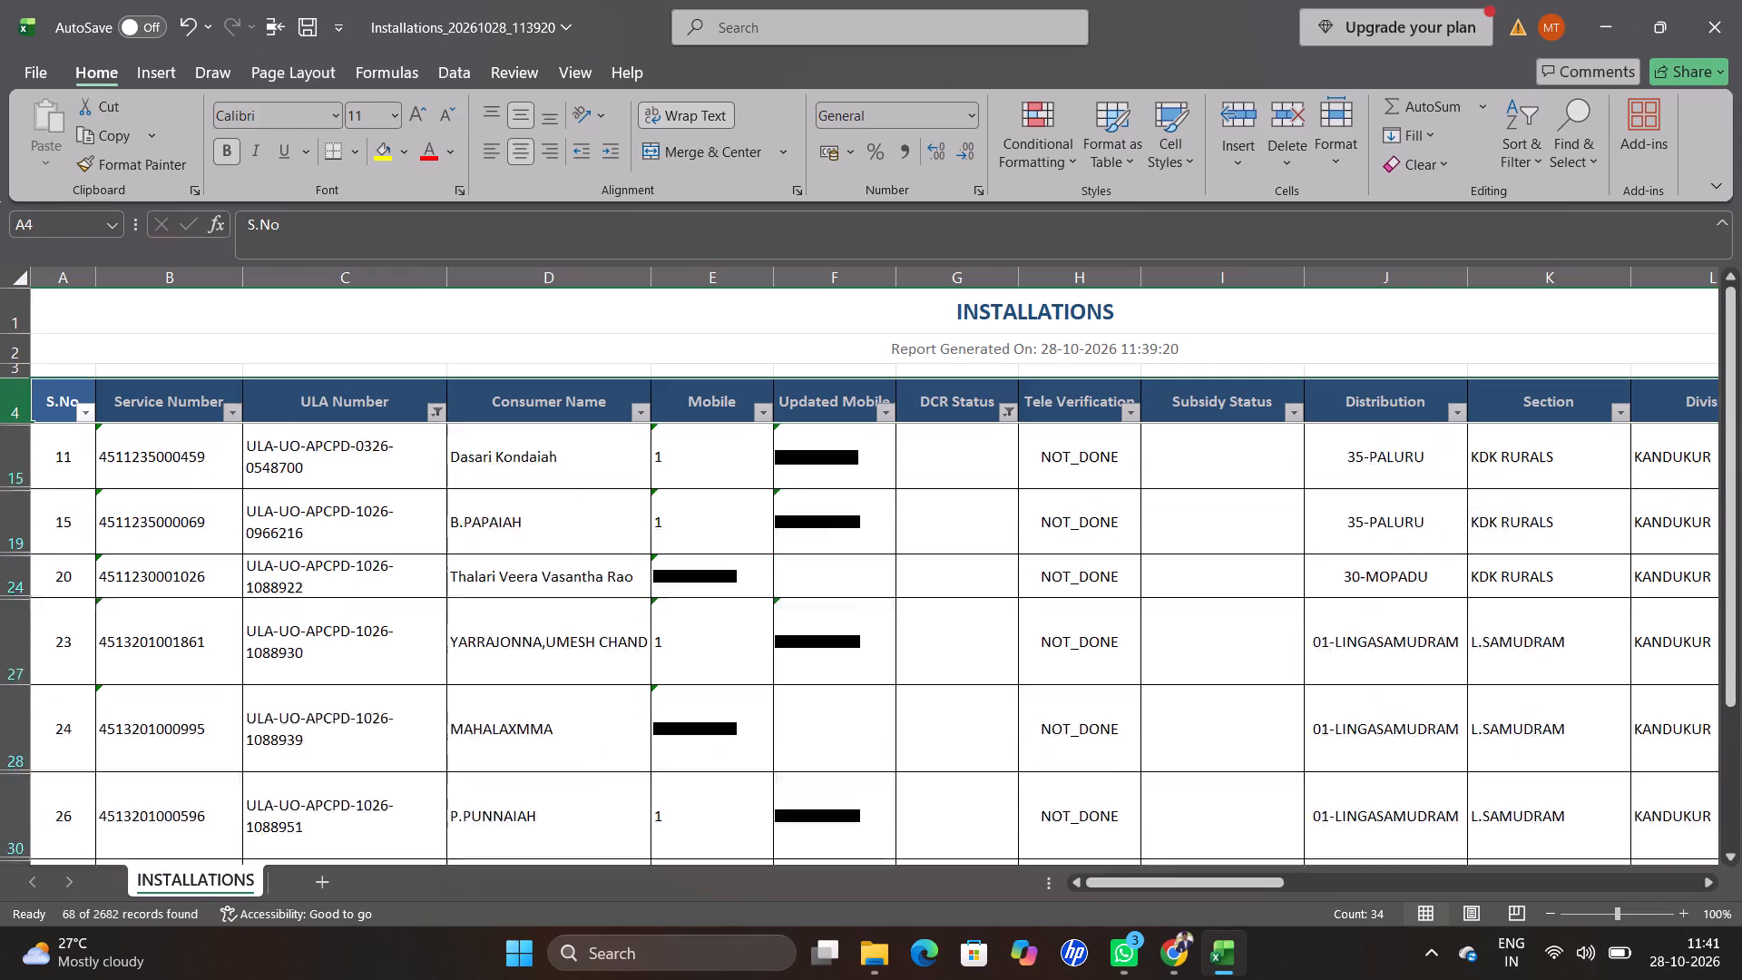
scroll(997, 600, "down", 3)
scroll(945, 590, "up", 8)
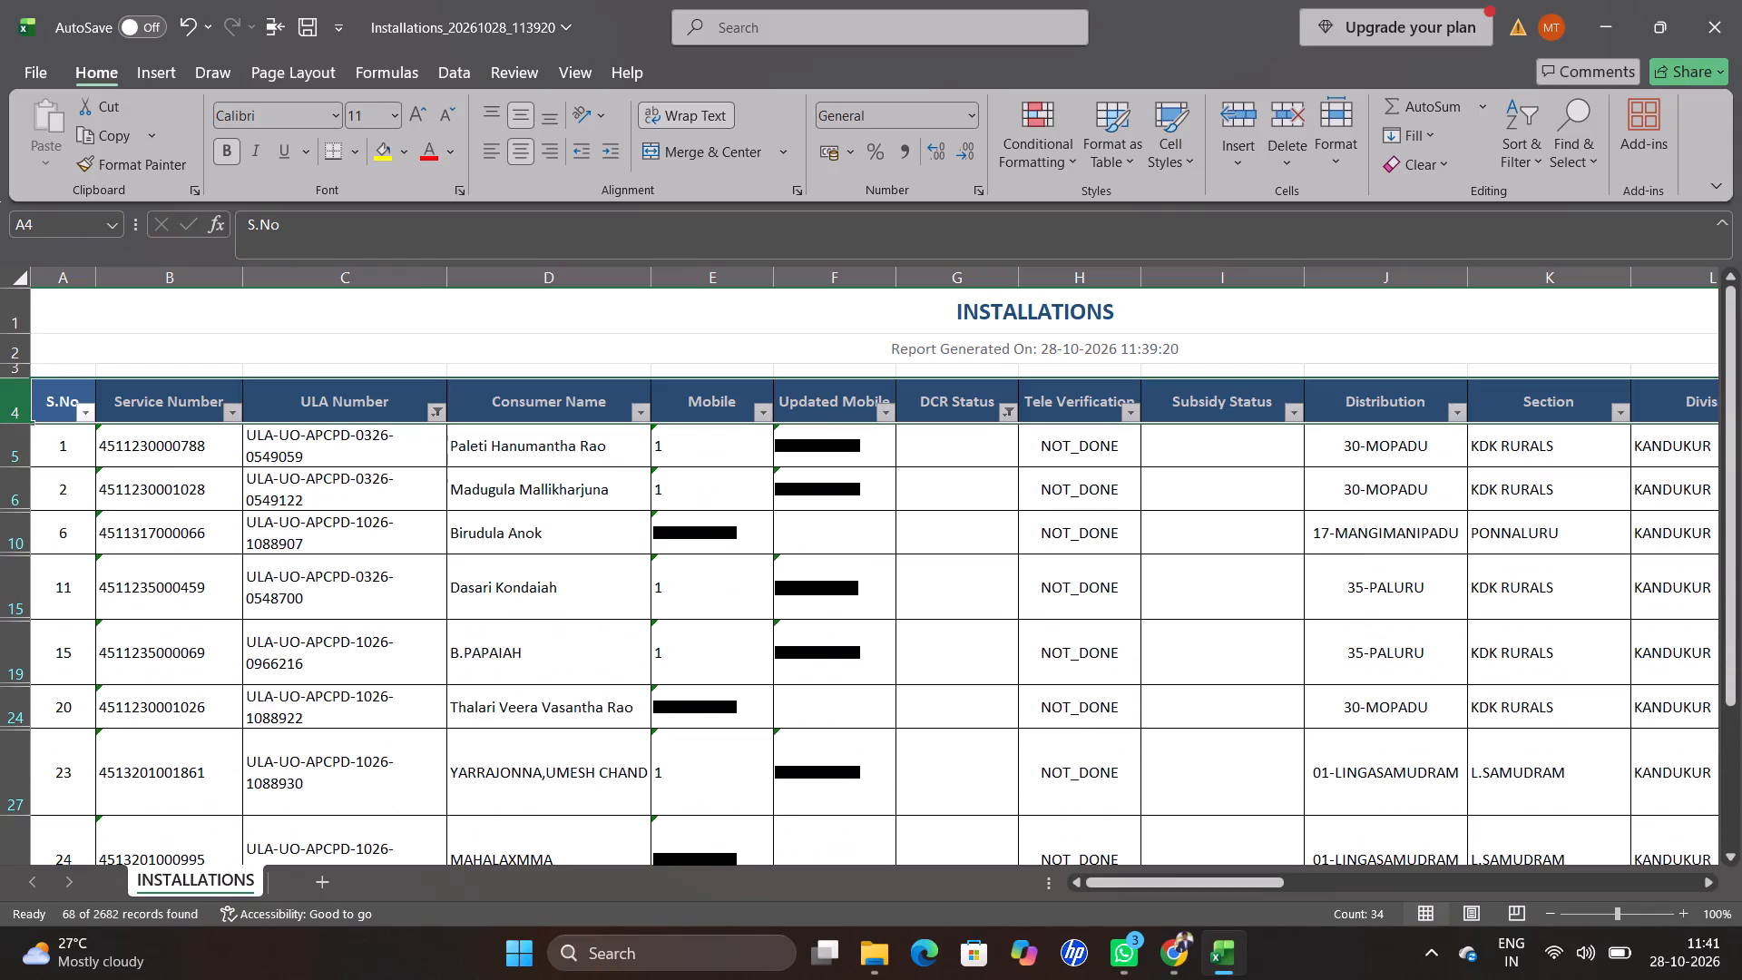
Try to open the filter options for the Panel Serial Numbers column of the filtered INSTALLATIONS sheet.
scroll(944, 590, "up", 2)
scroll(957, 589, "down", 18)
scroll(972, 545, "down", 4)
scroll(1306, 661, "up", 5)
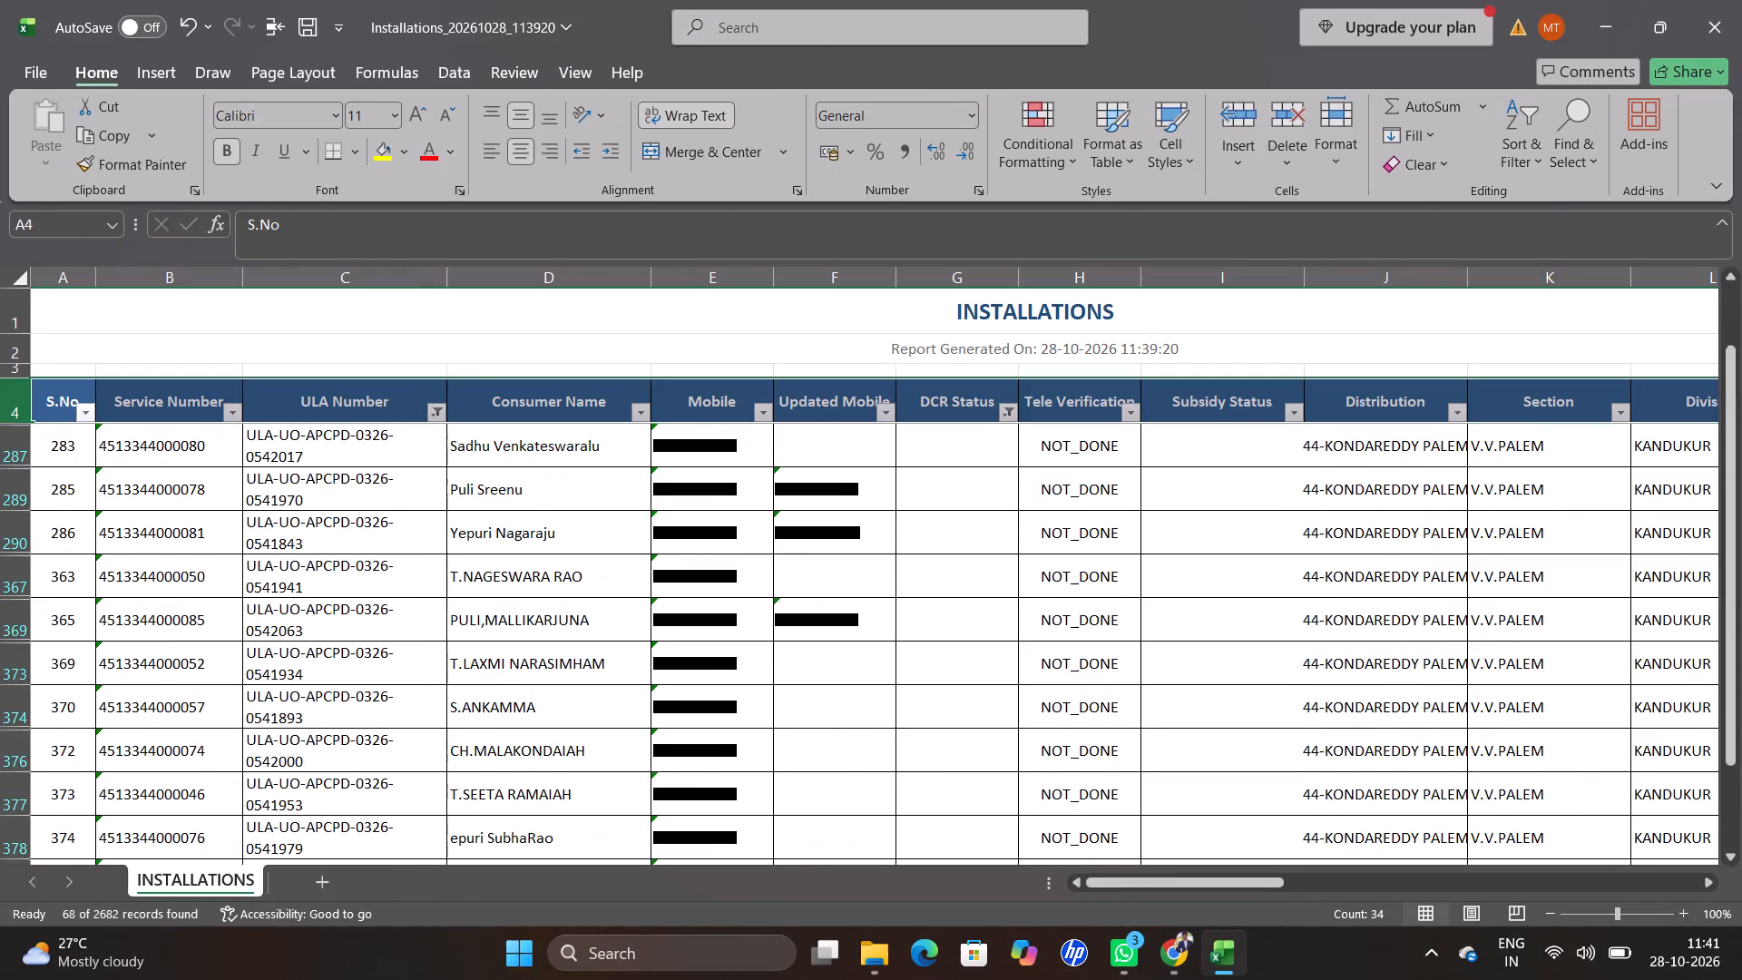
left_click(1365, 882)
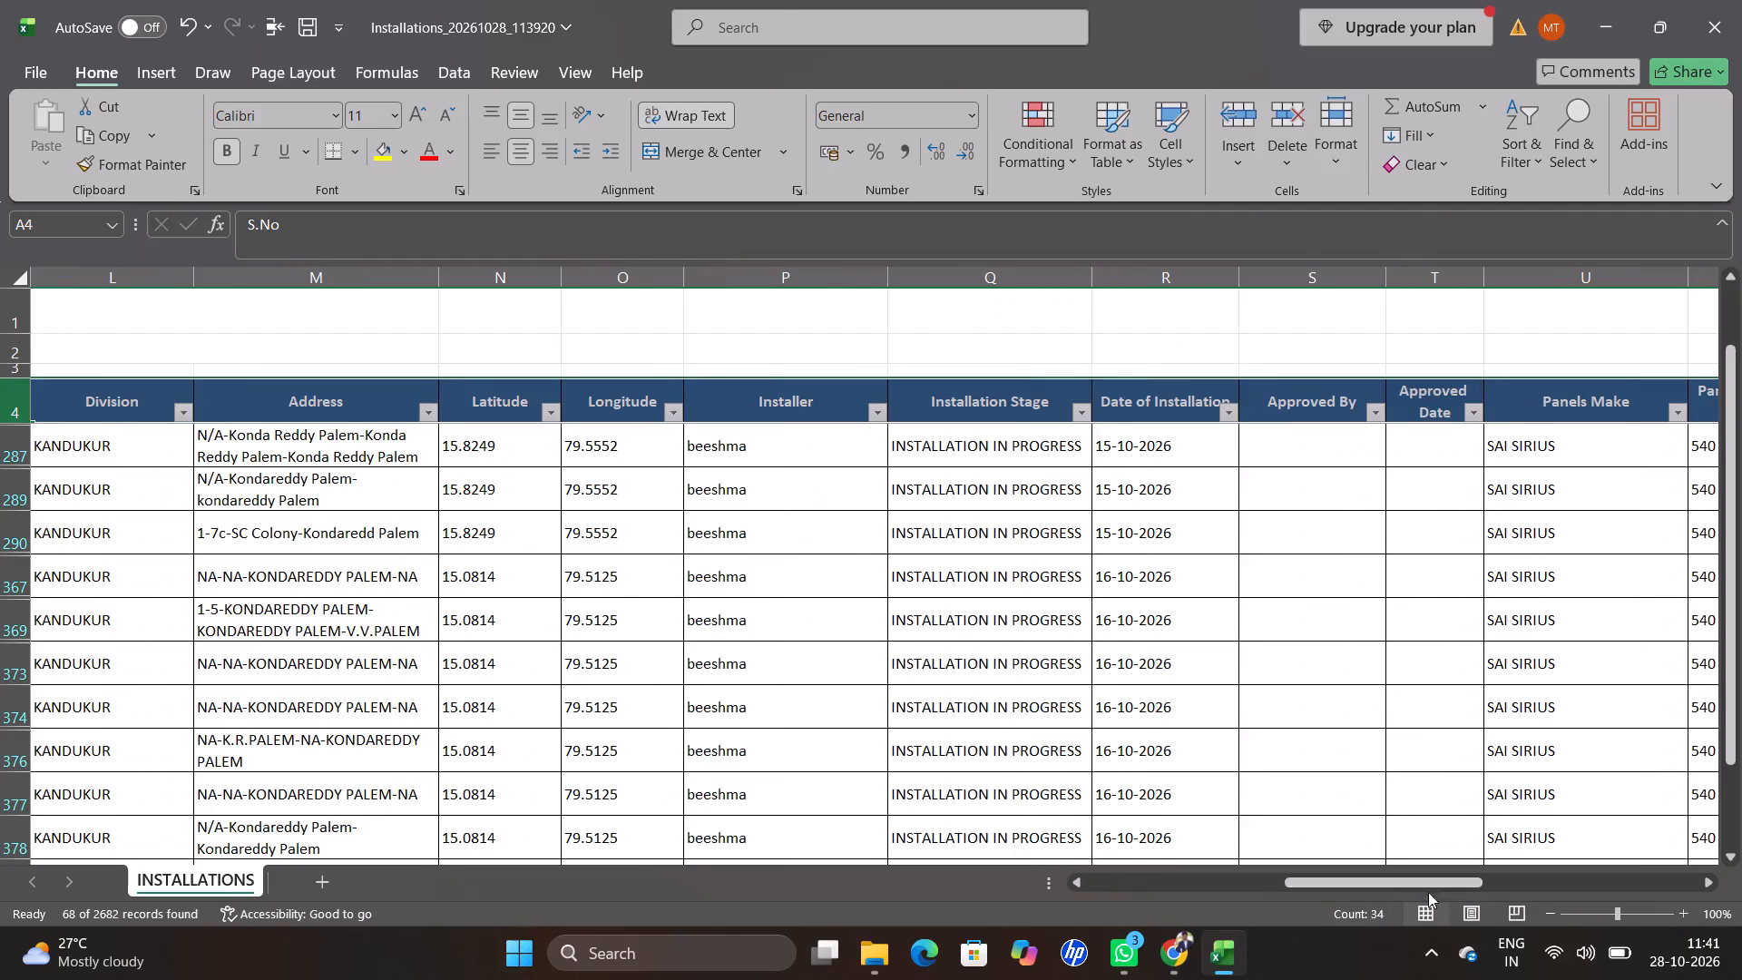
left_click(1509, 882)
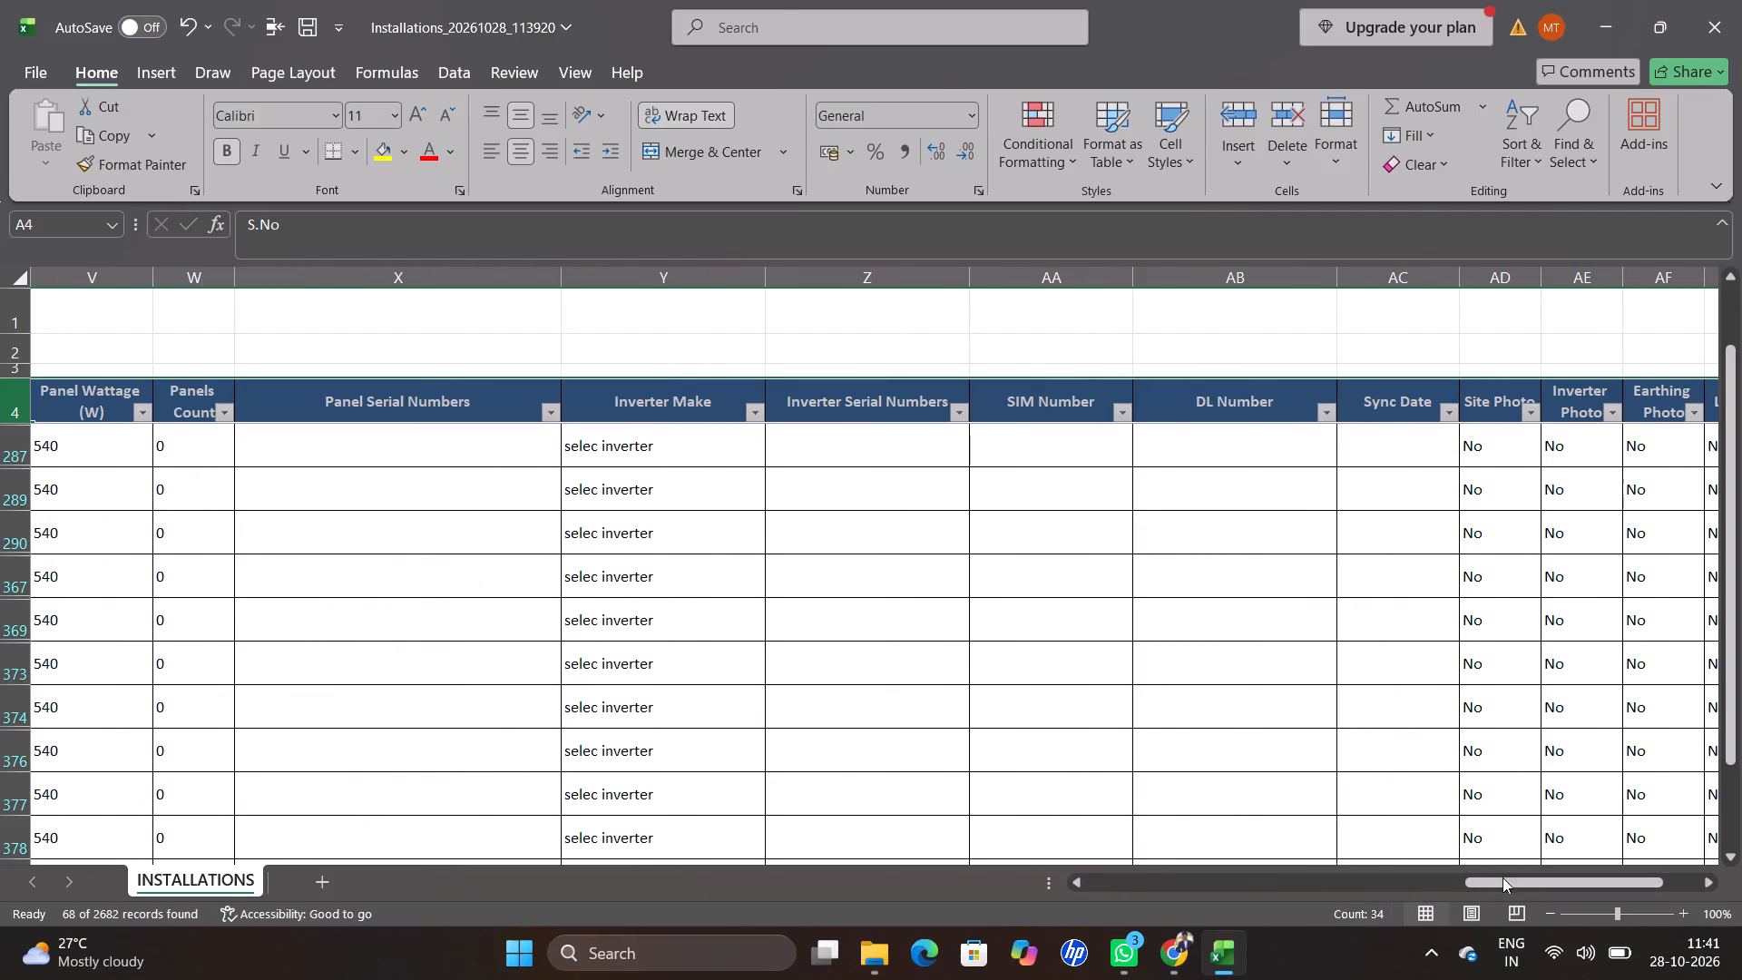
left_click_drag(1508, 875, 1449, 879)
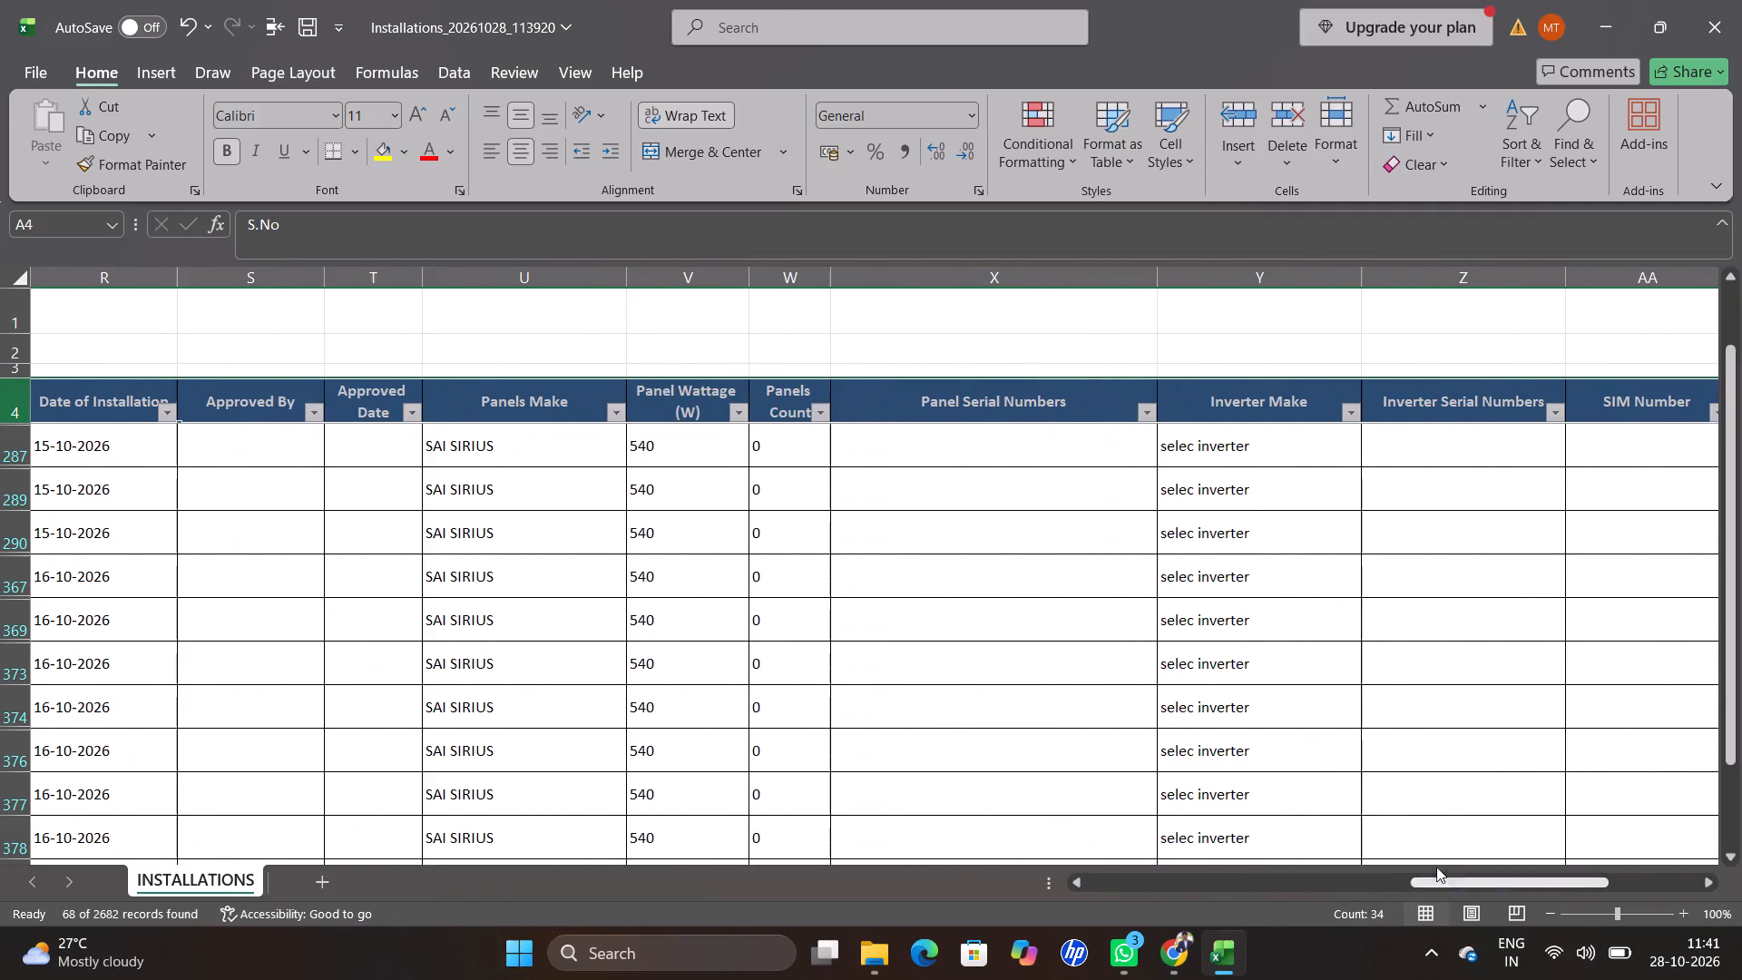
left_click(1150, 412)
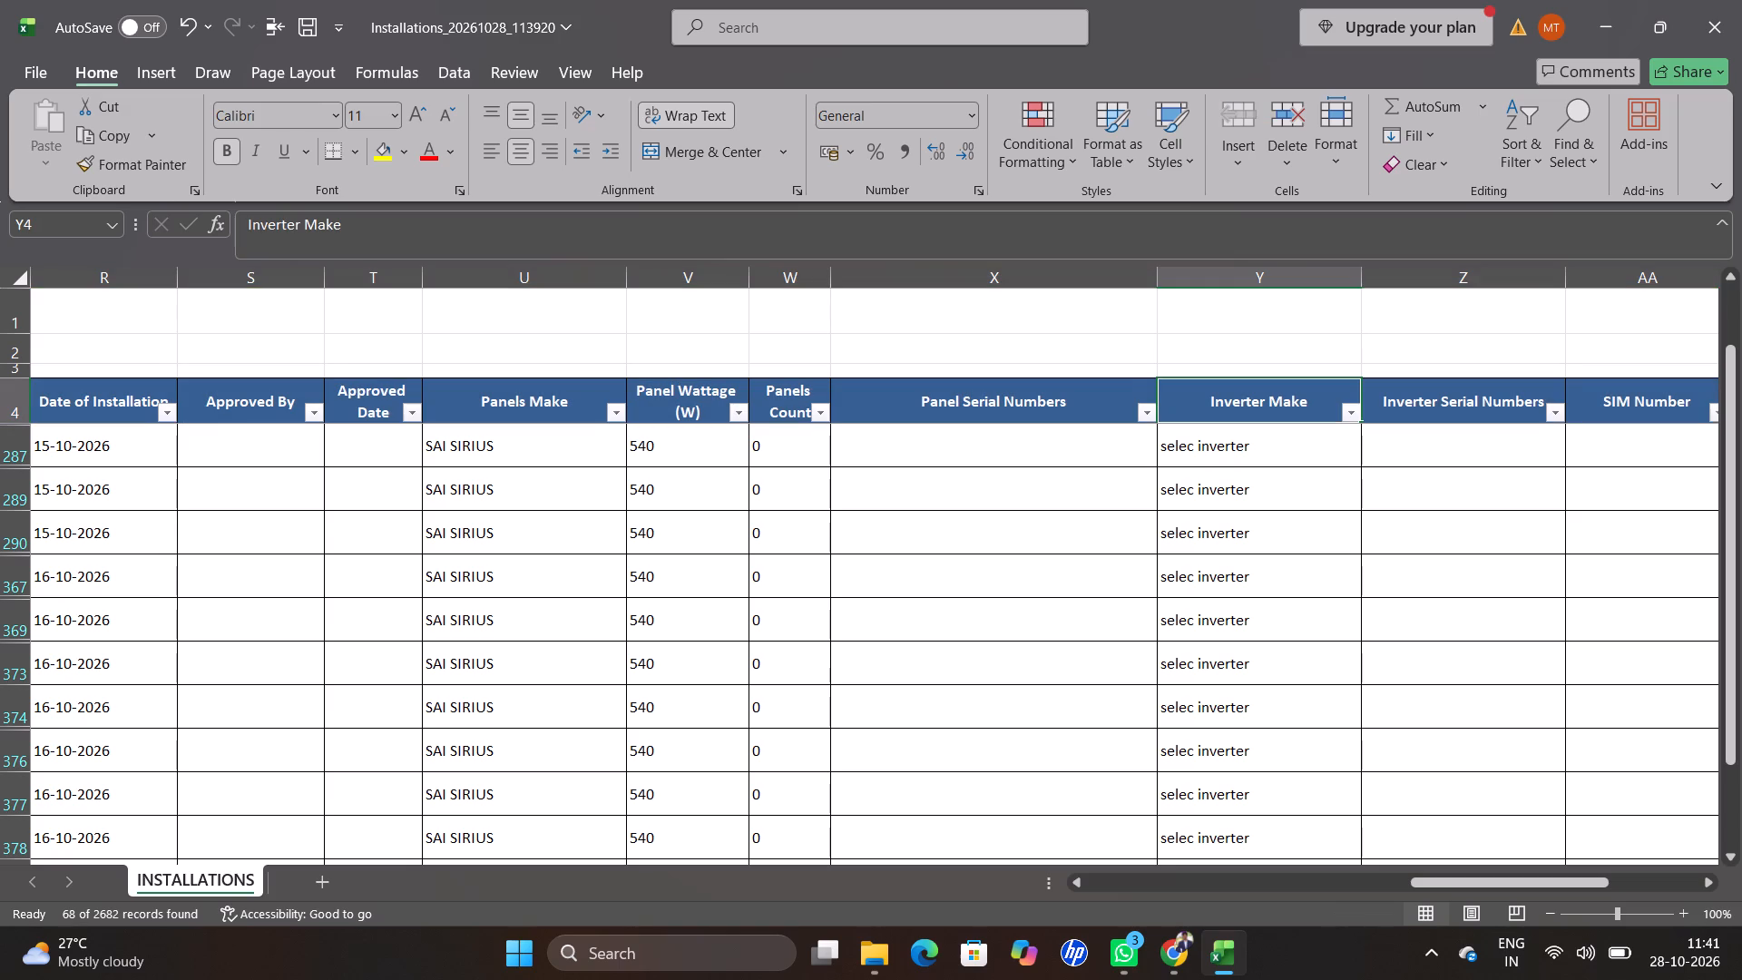
left_click(1148, 416)
left_click(612, 442)
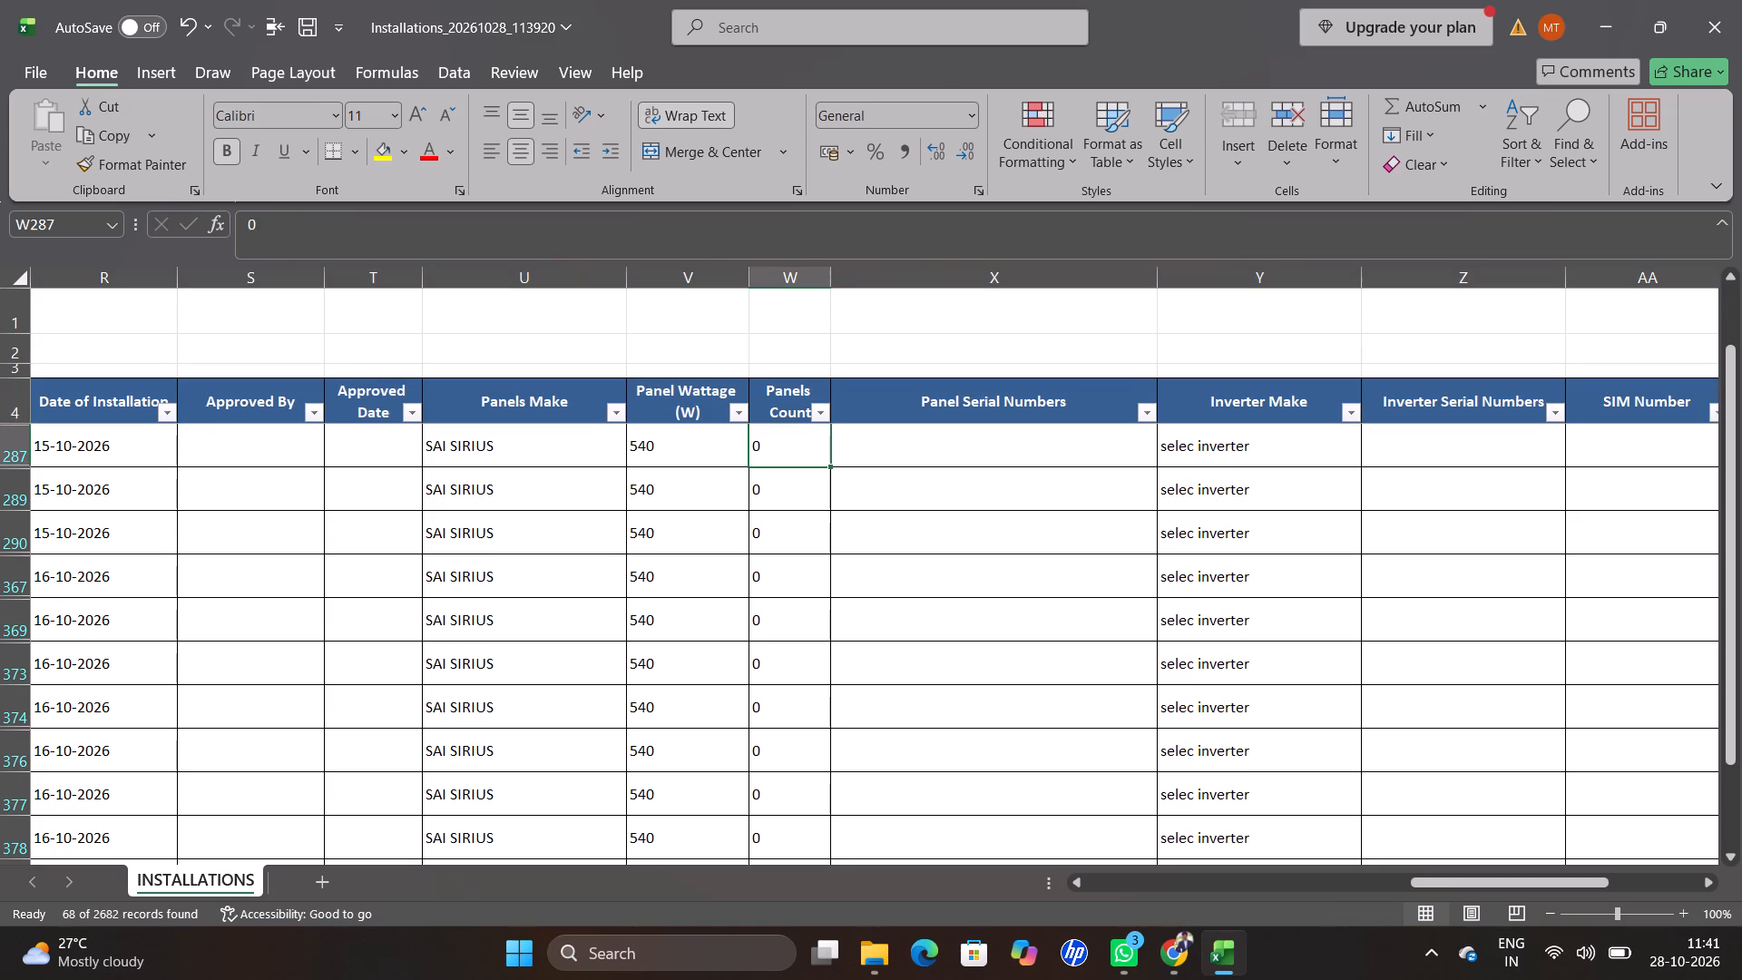
double_click(1142, 416)
left_click(1115, 452)
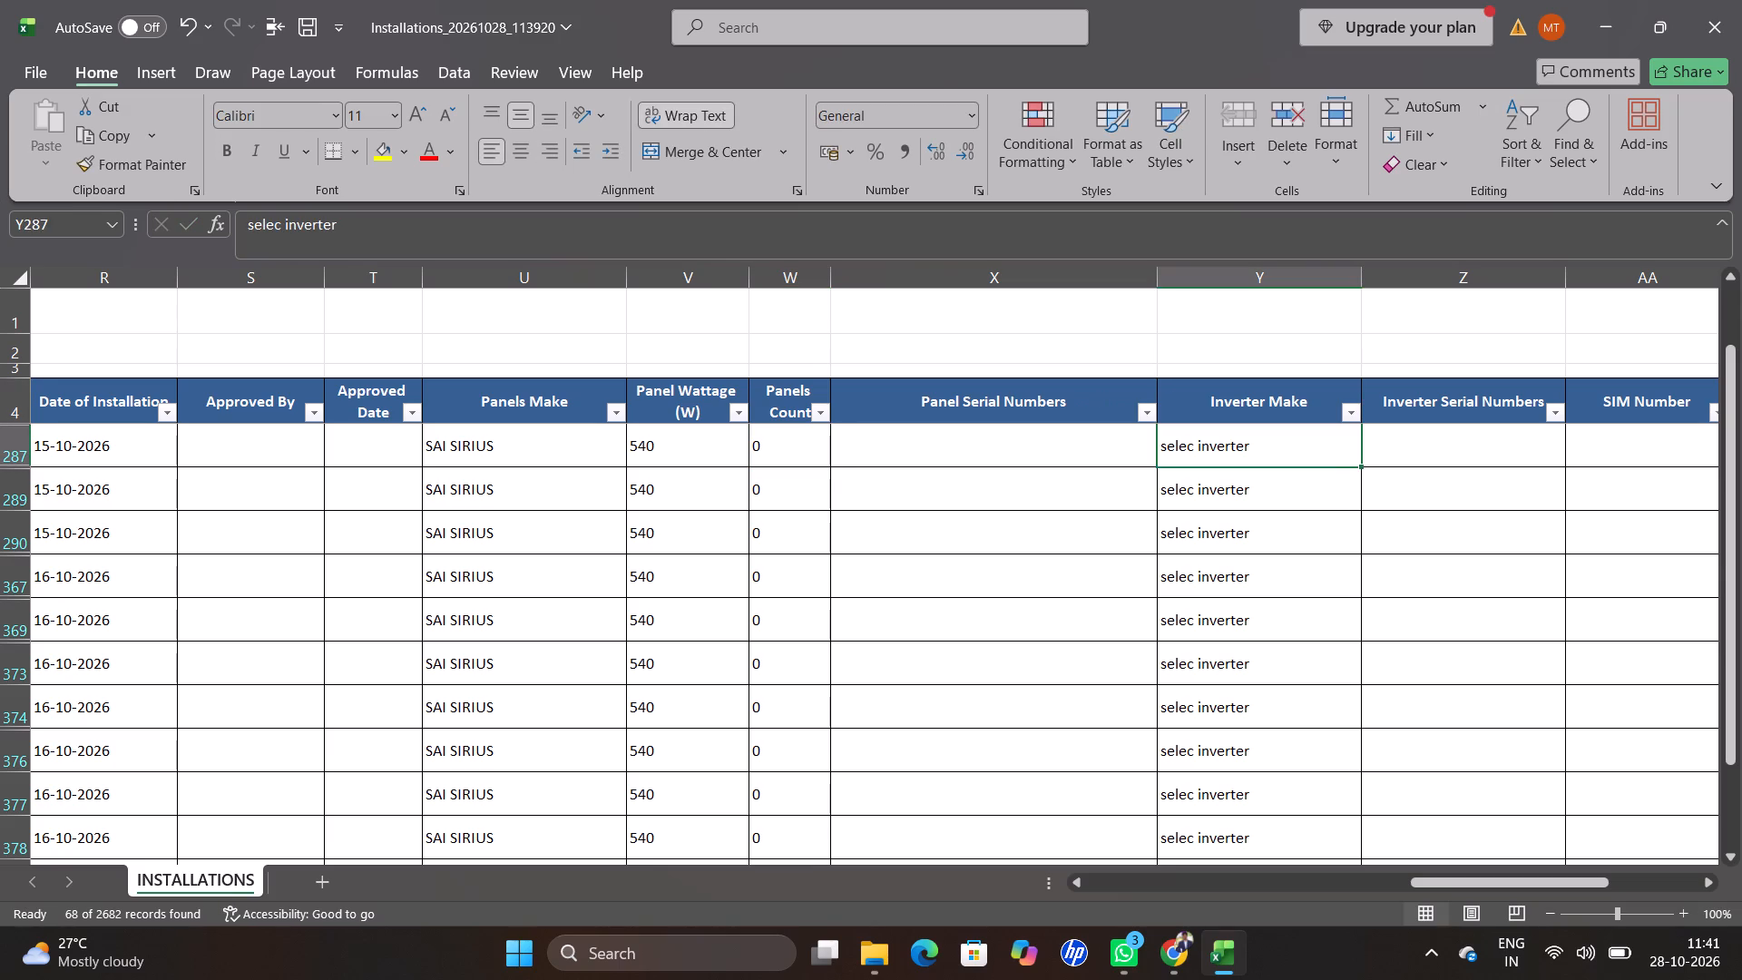
left_click(1013, 417)
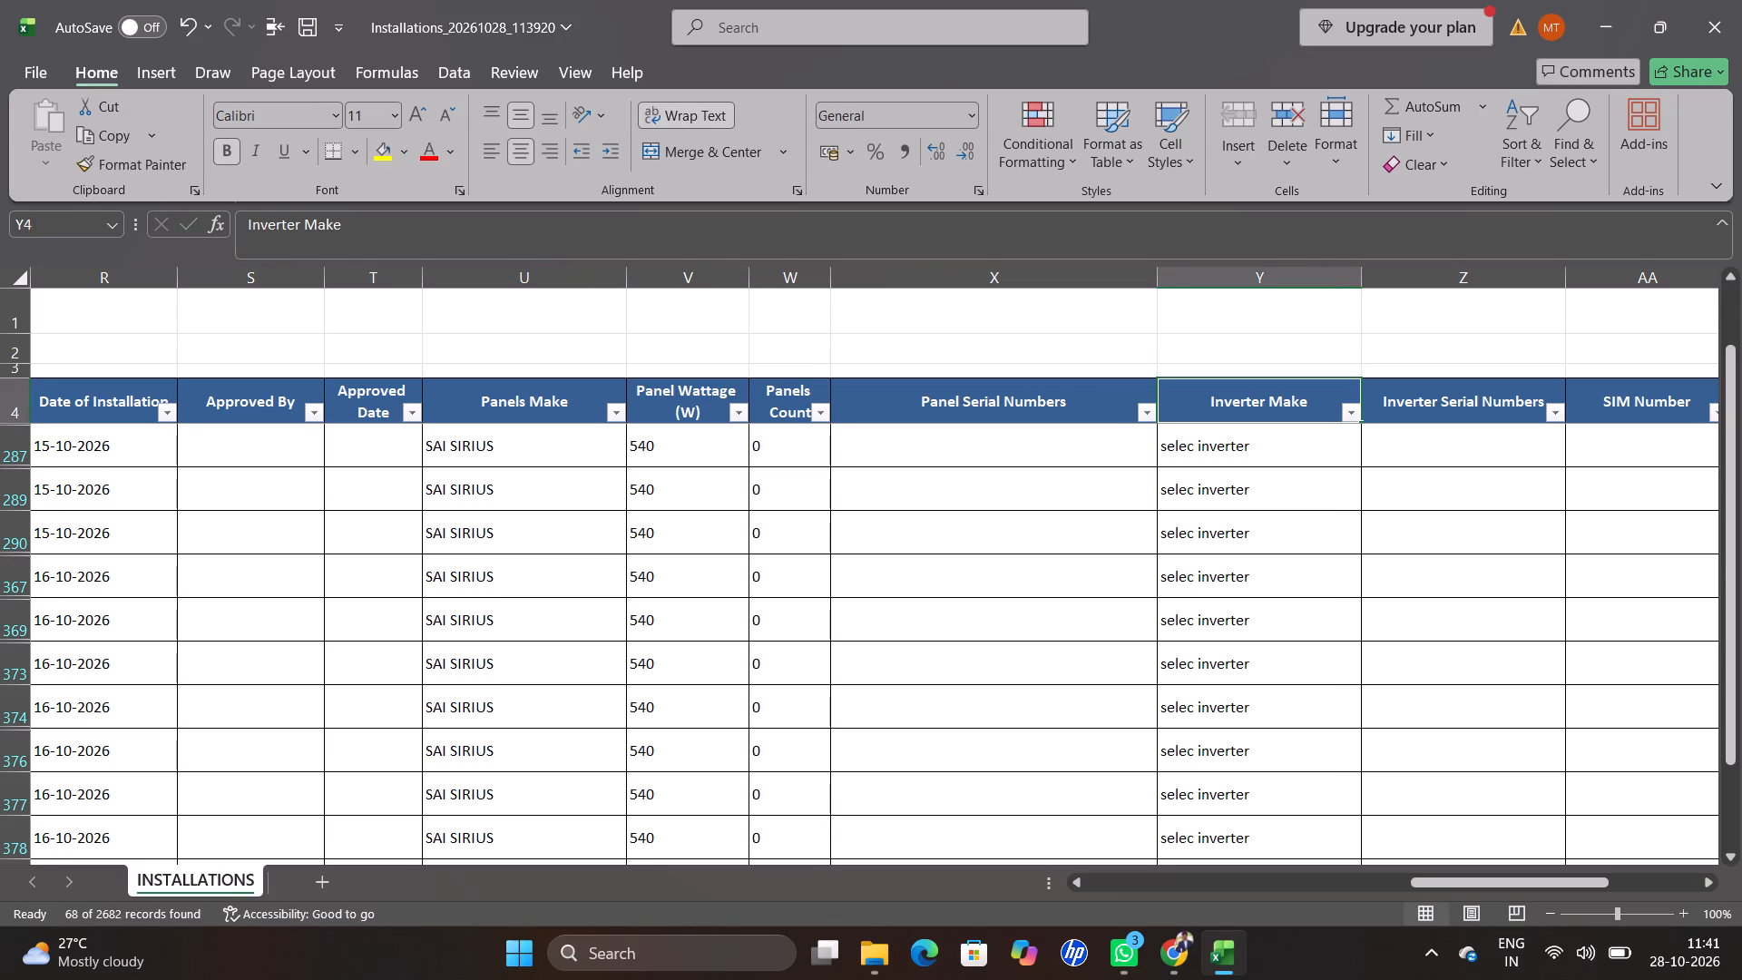
right_click(1145, 423)
right_click(1145, 423)
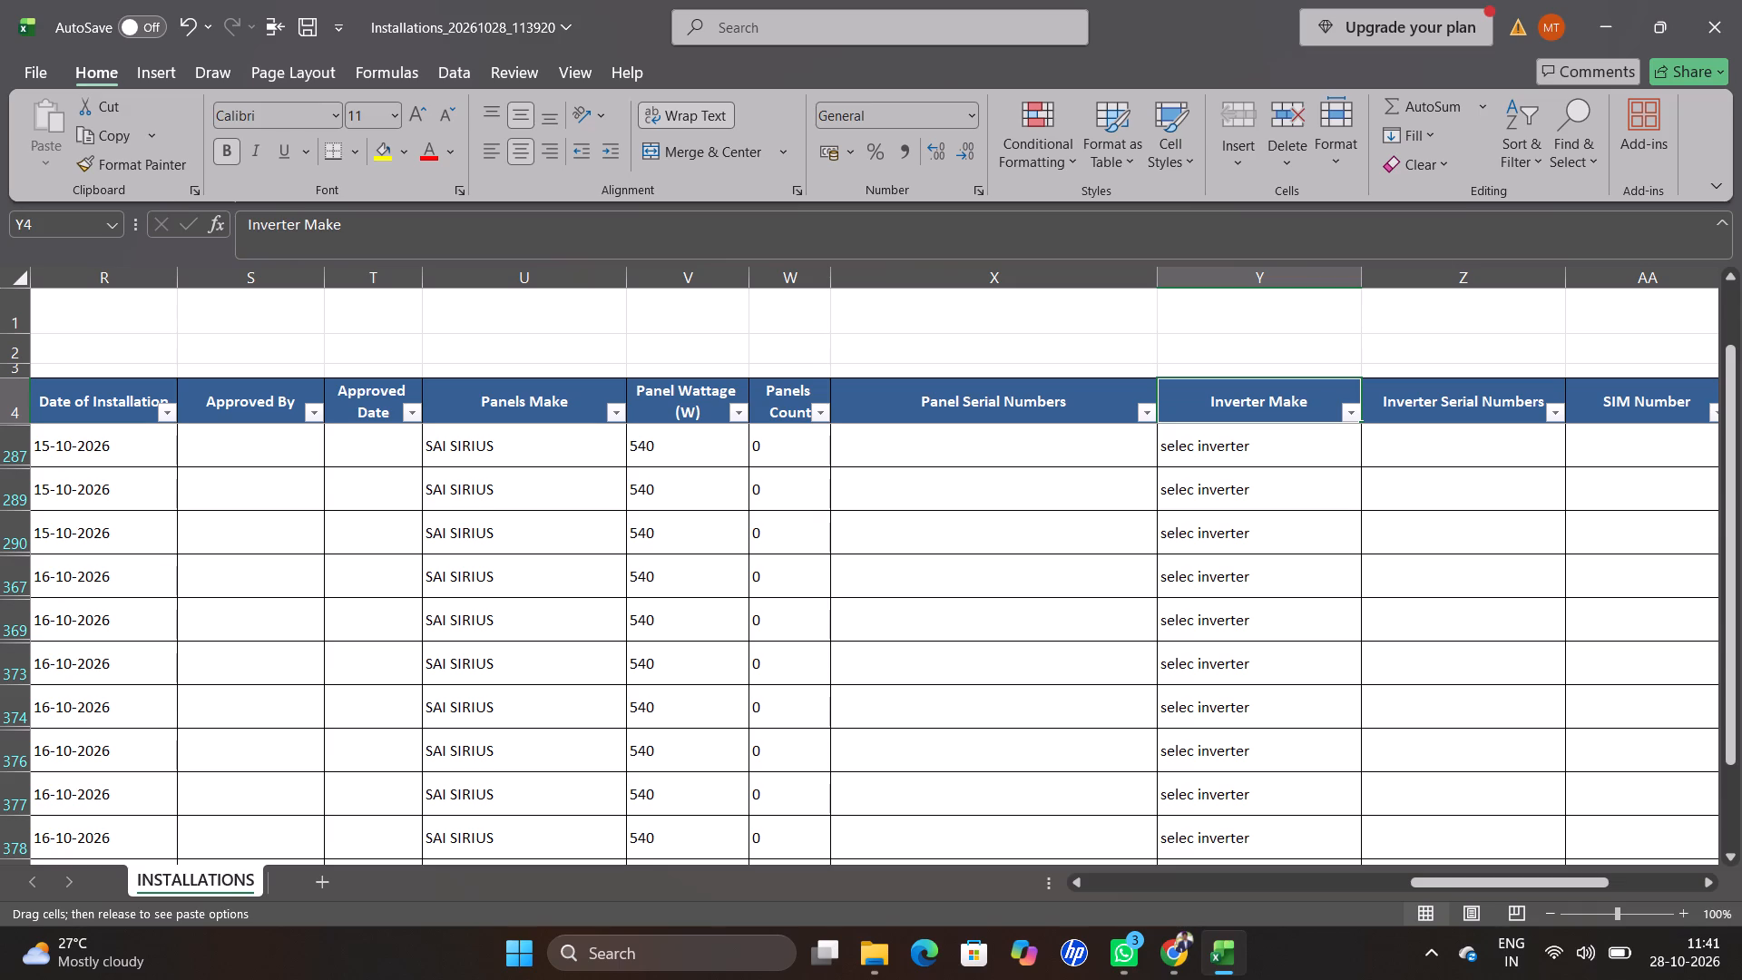
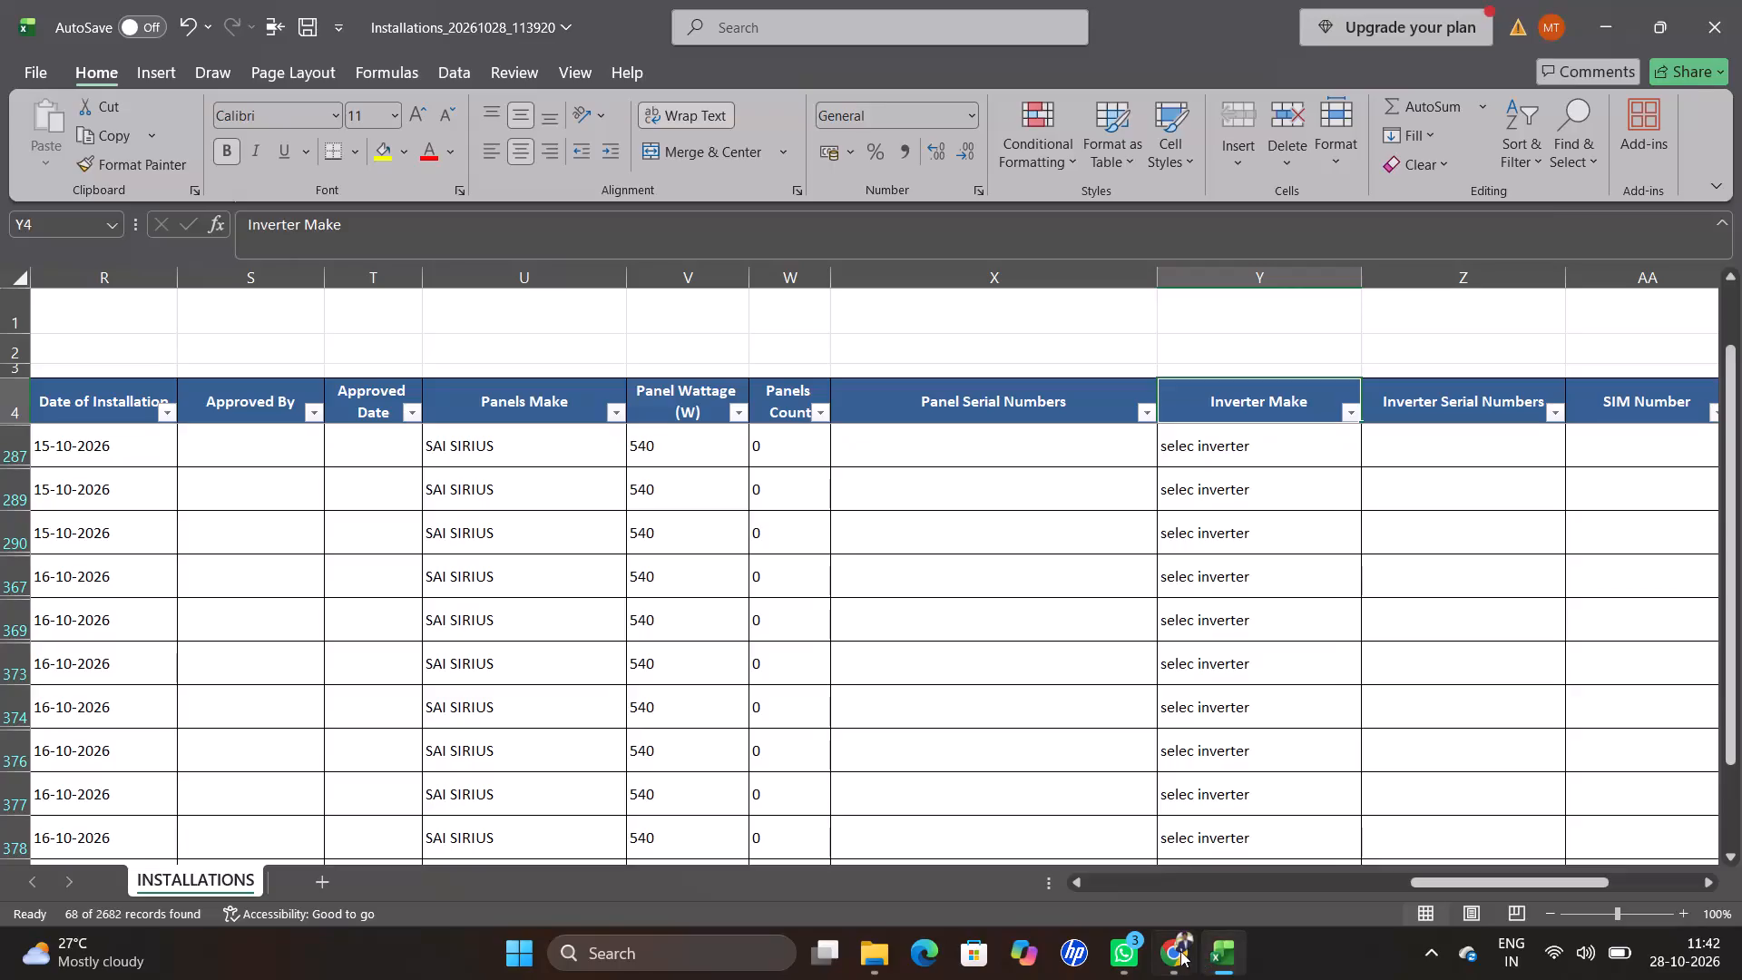
Switch to the Sungrace page in Chrome, dismiss Report Downloads, and find the consumer's work order by its full SC number.
left_click(1174, 848)
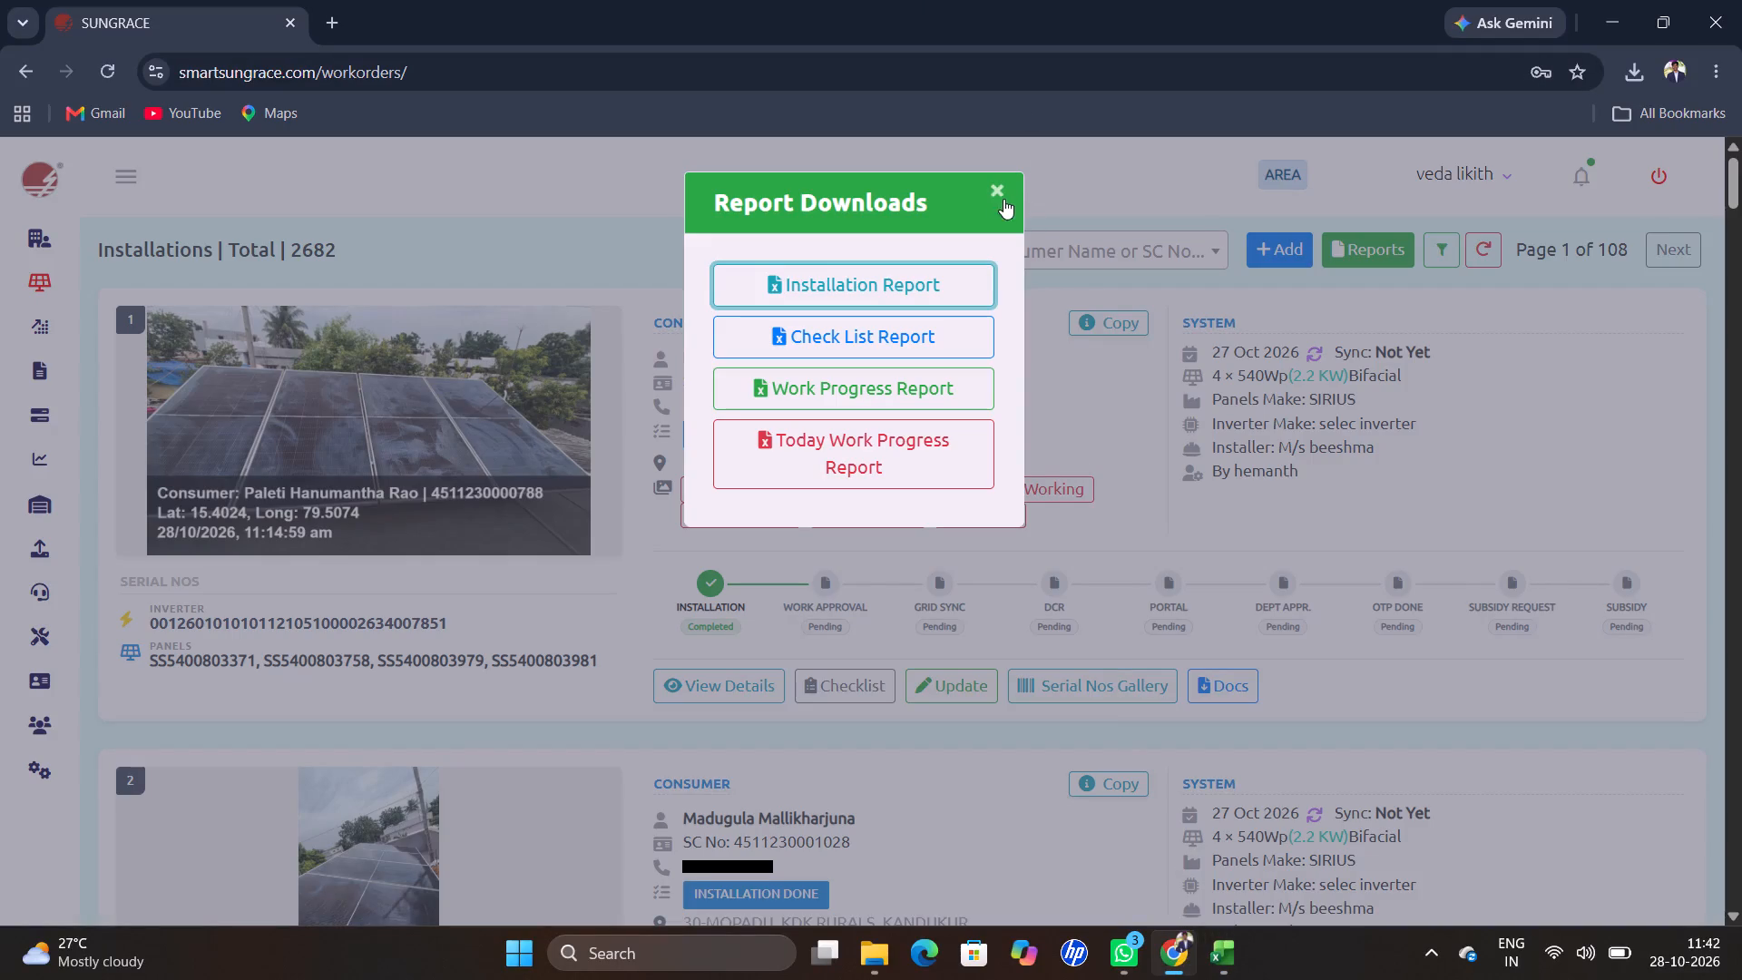
left_click(995, 171)
left_click(996, 245)
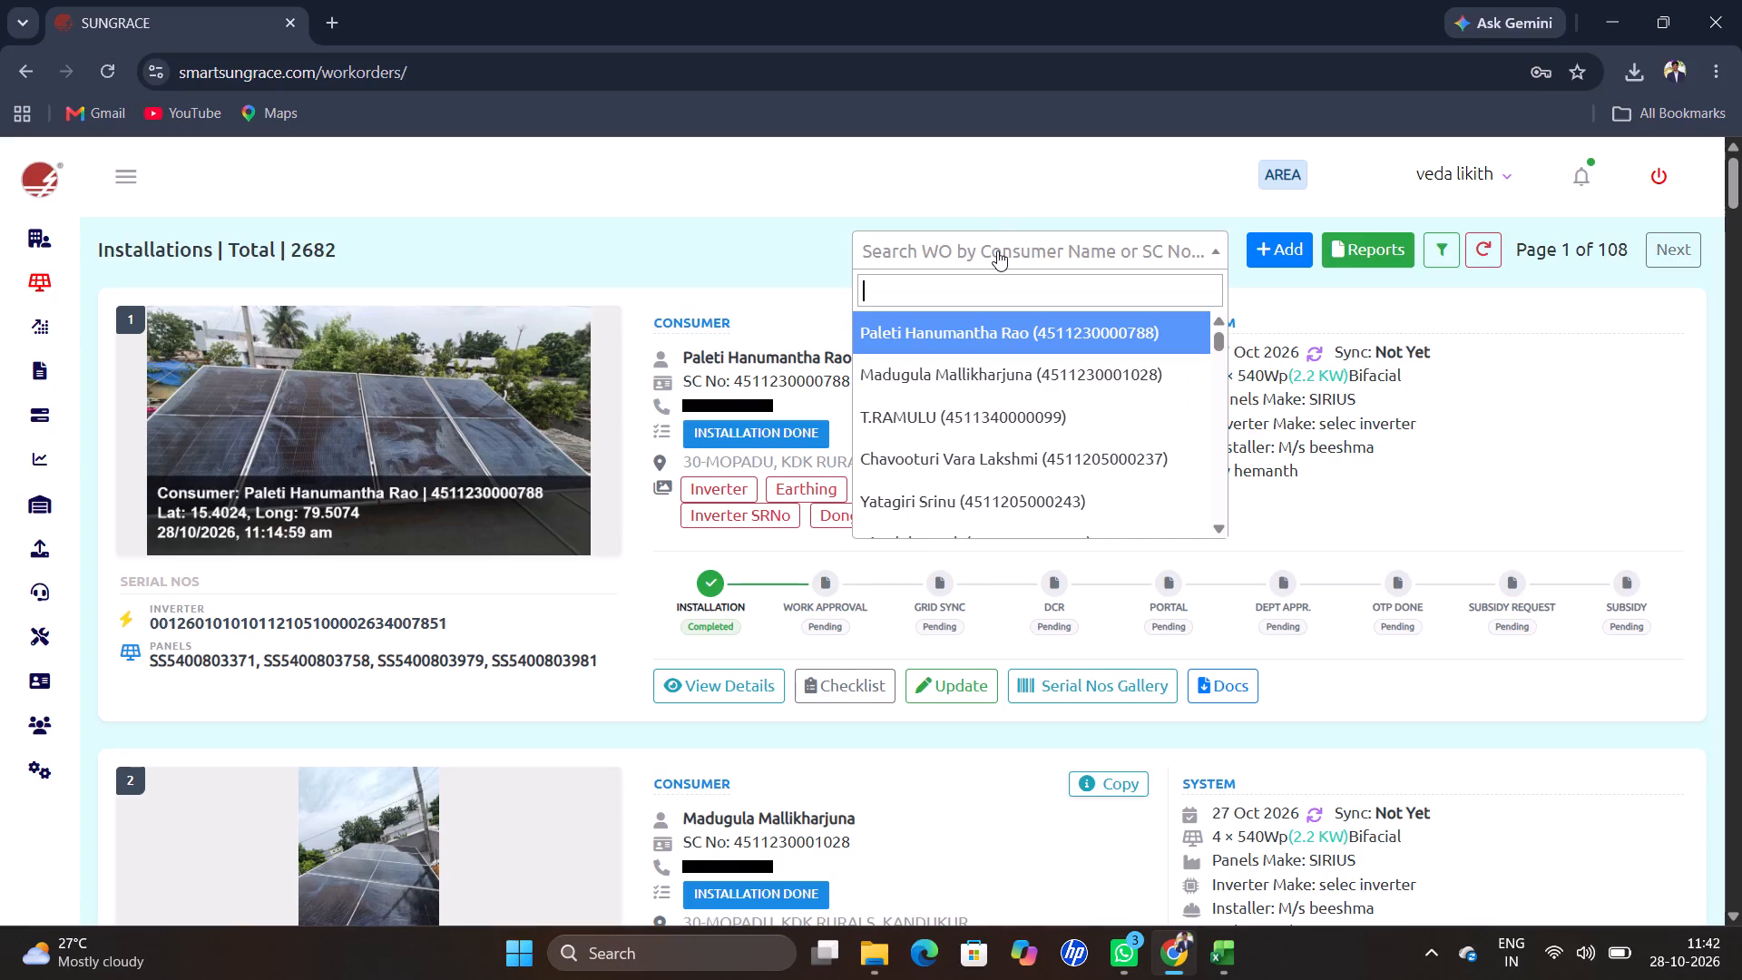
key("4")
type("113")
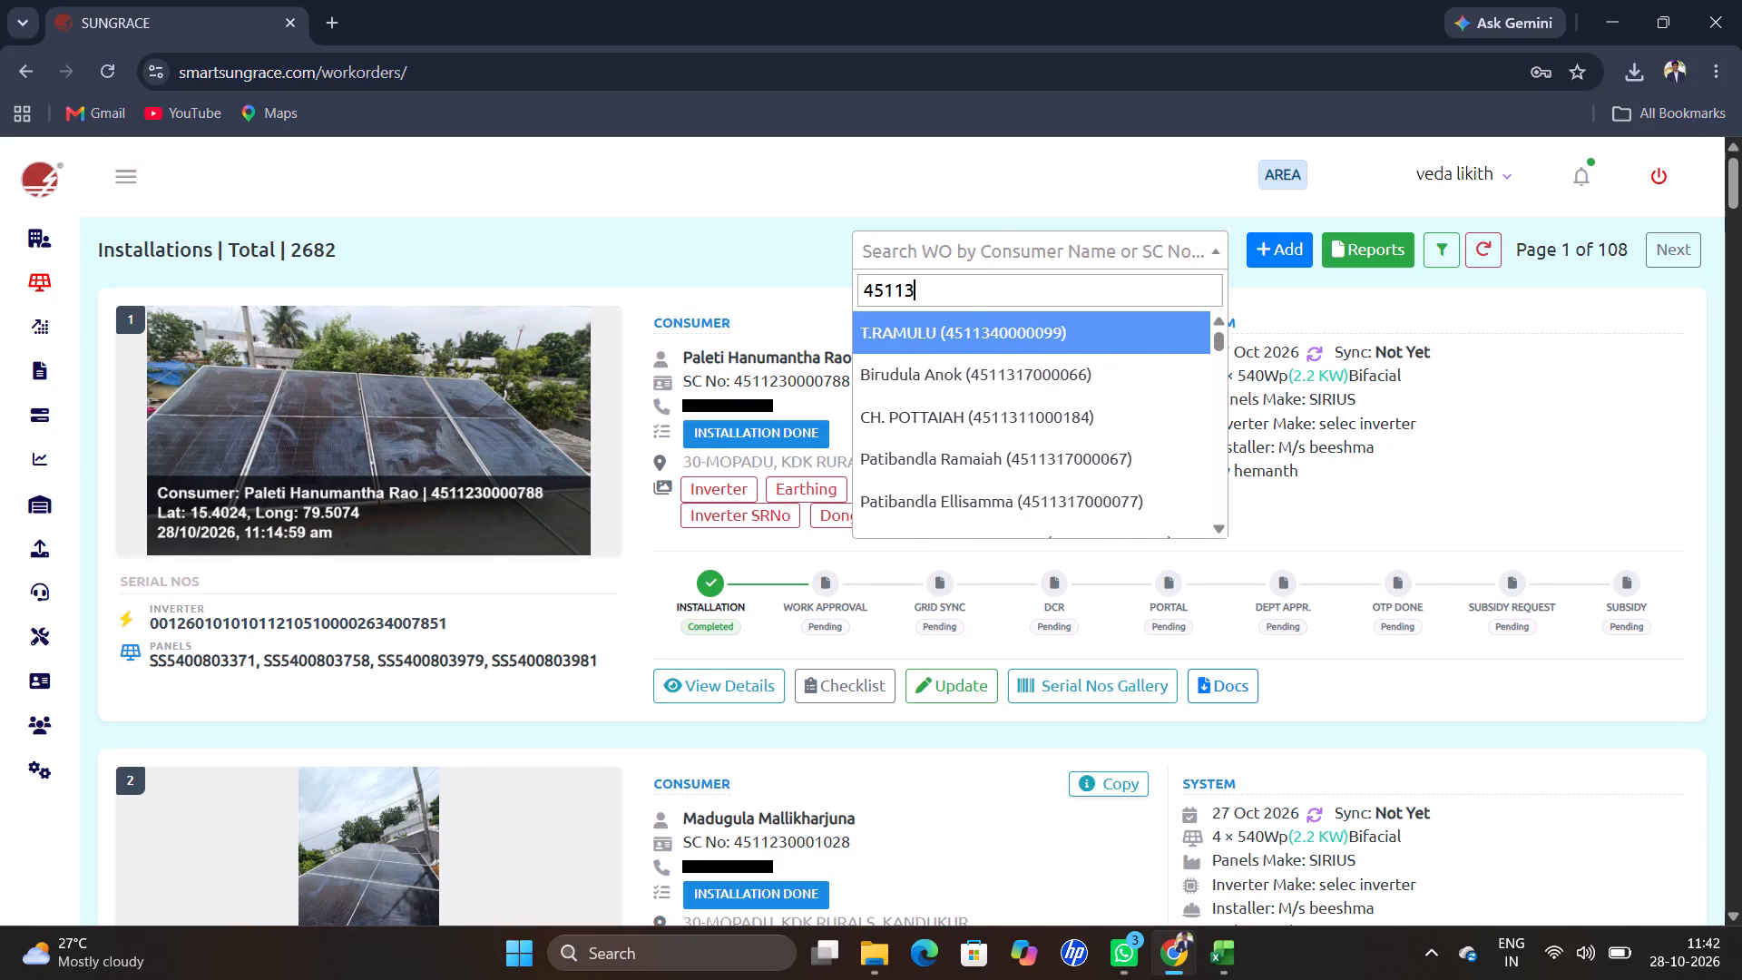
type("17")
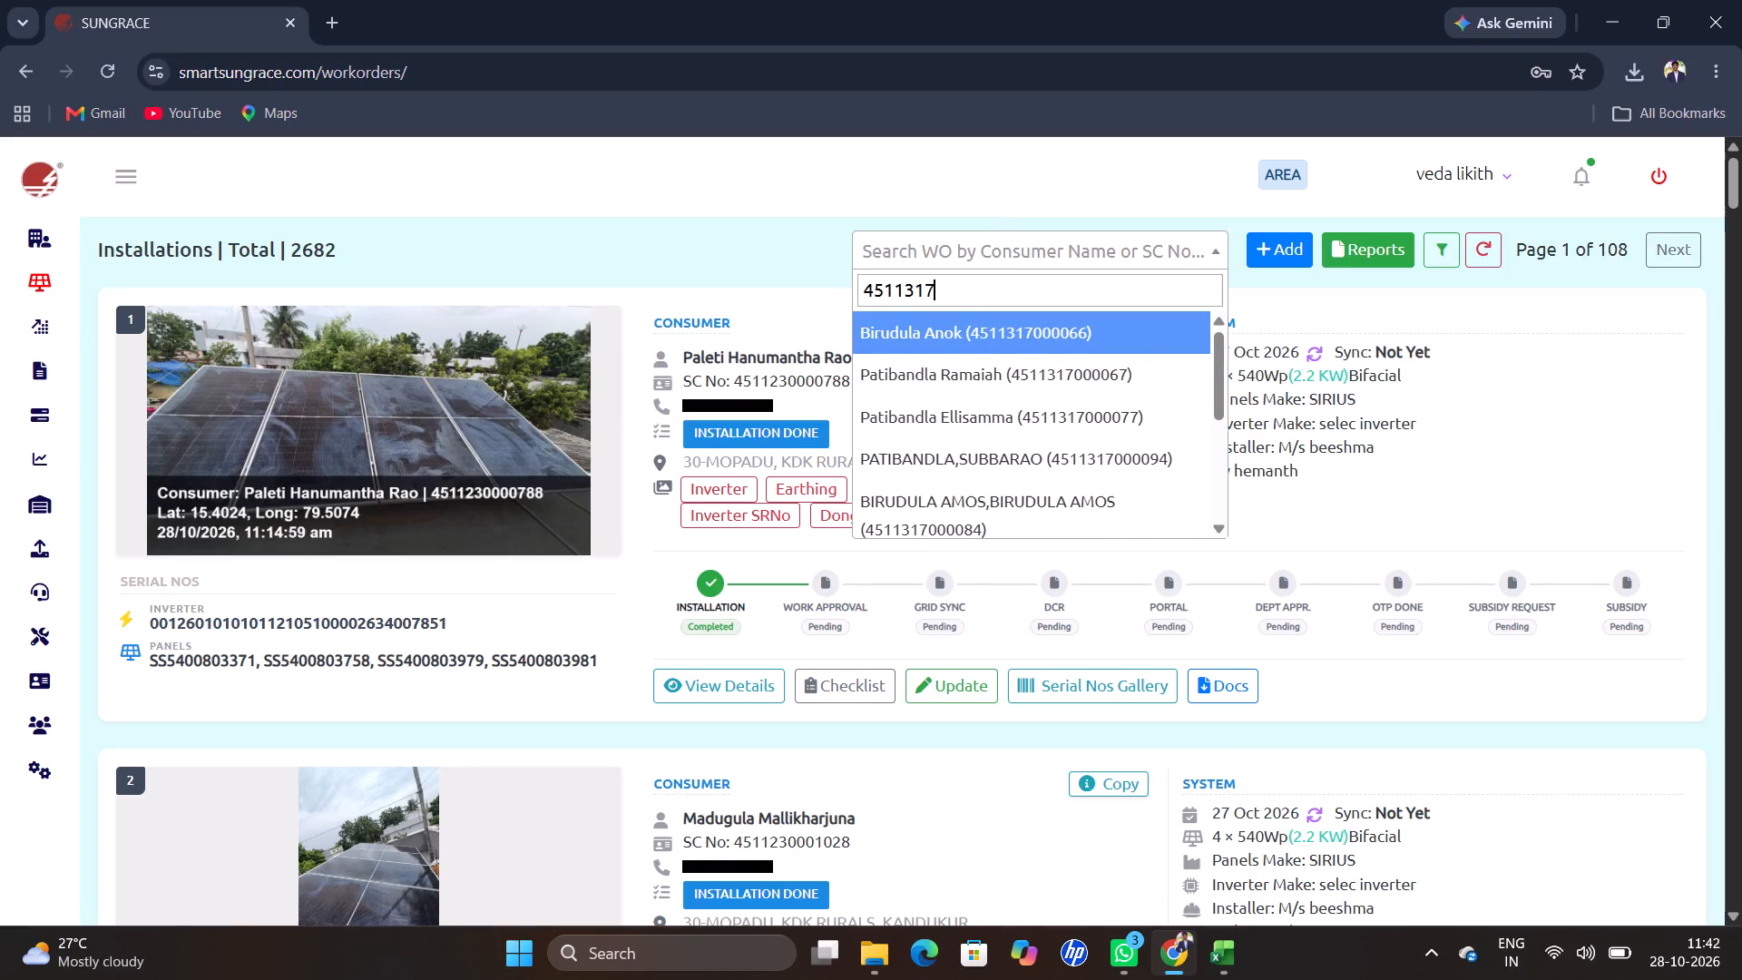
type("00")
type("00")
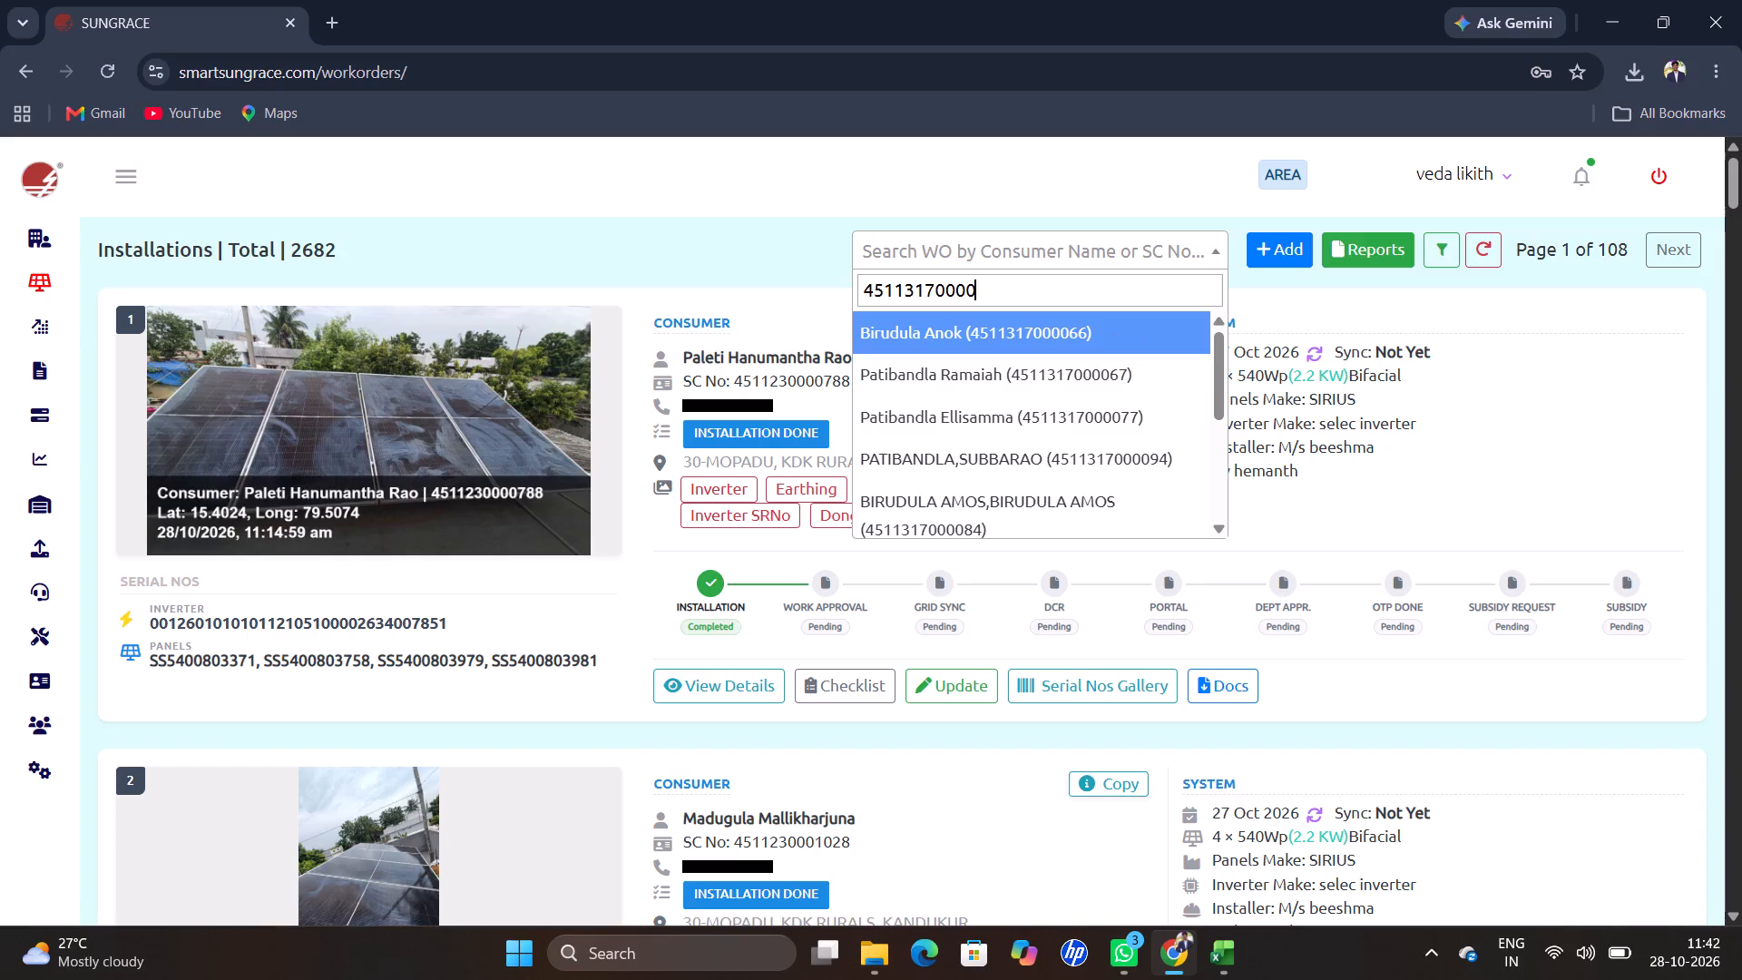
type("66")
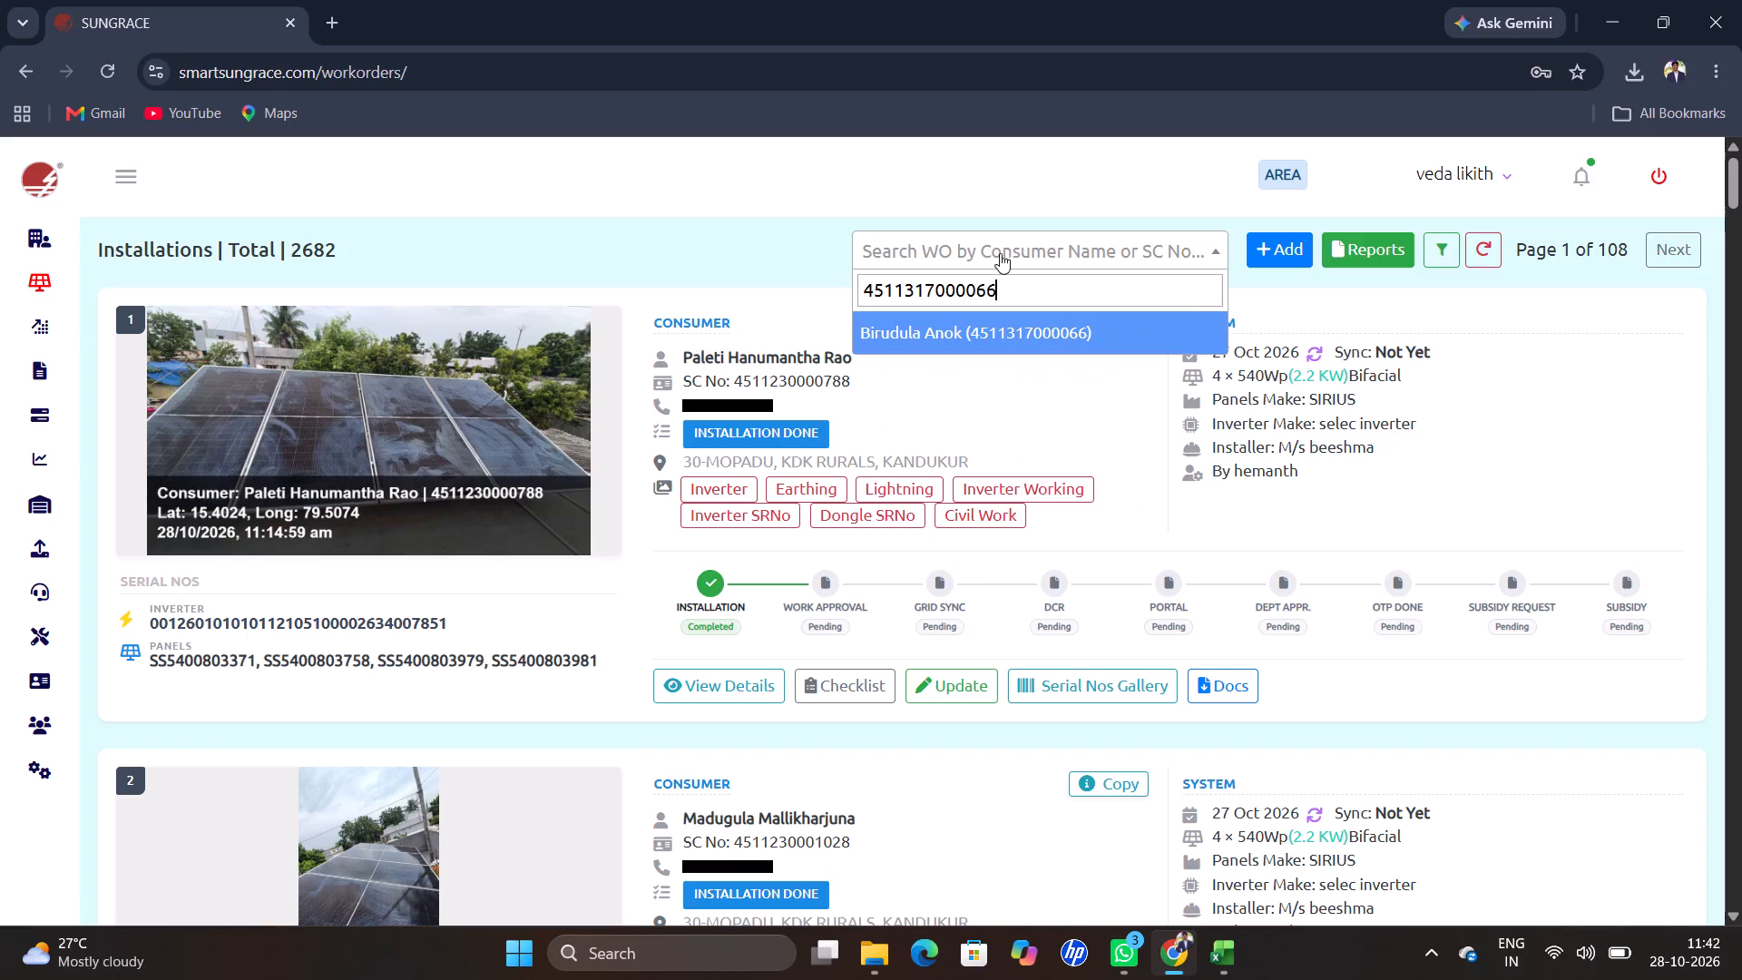
left_click(941, 333)
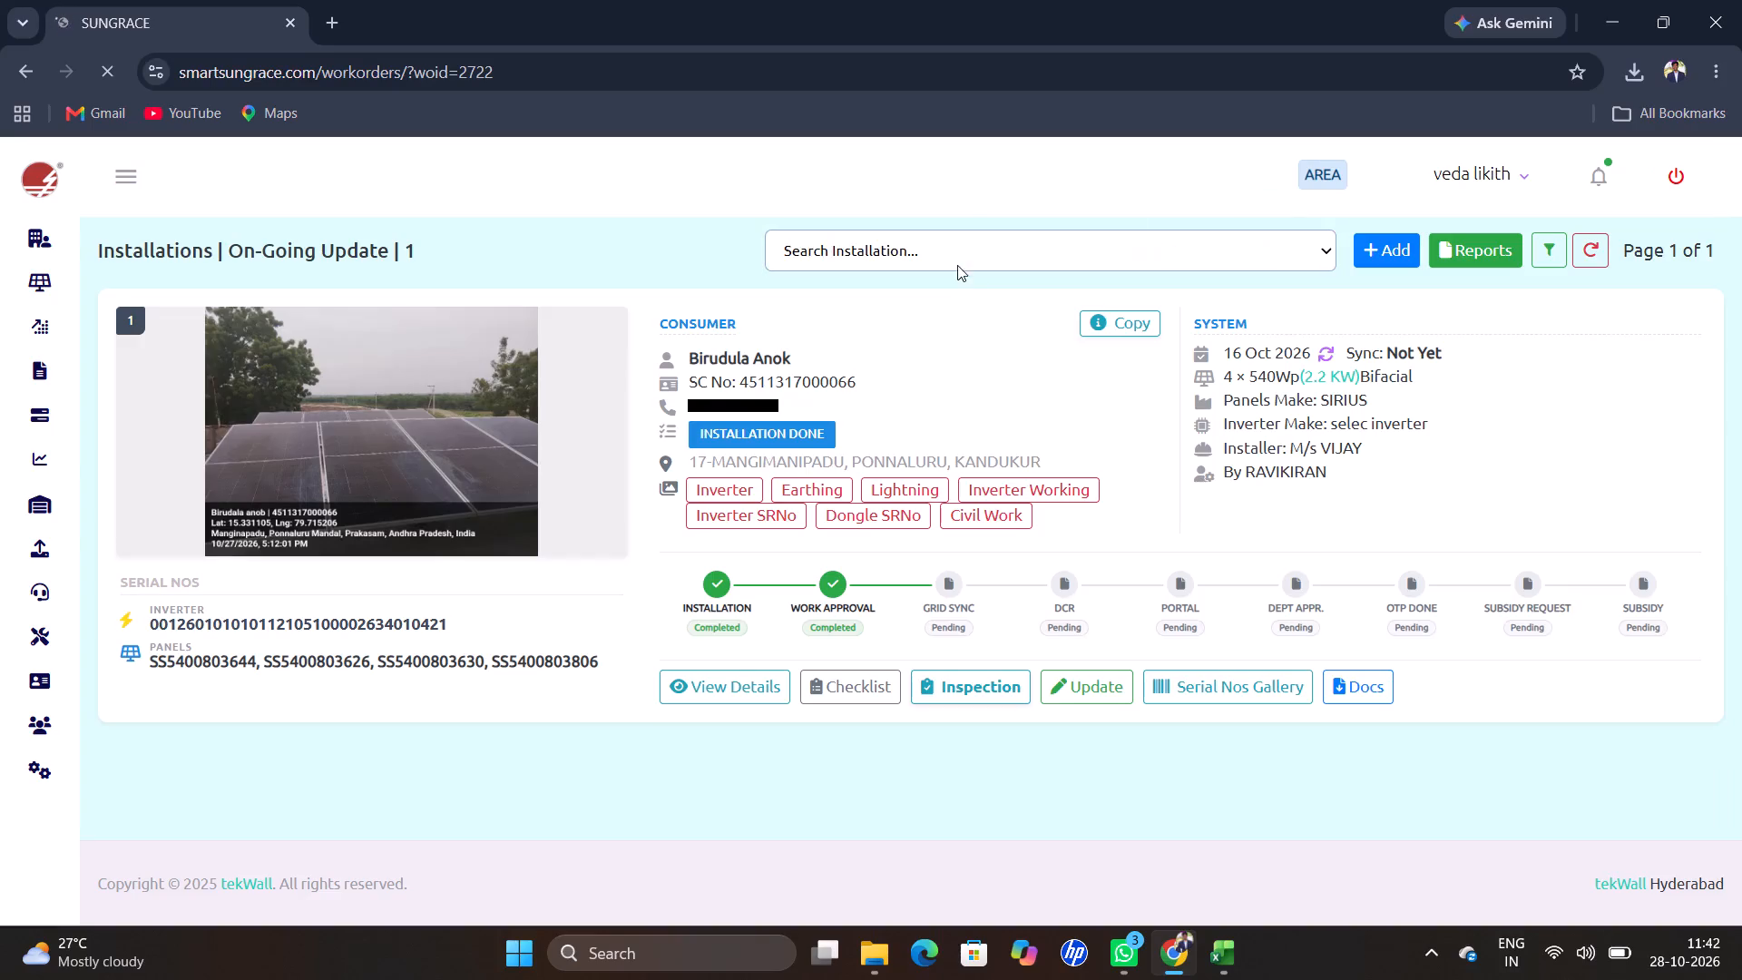
Check the work order's Checklist Status, including the installation items and the vendor and department approvals.
left_click(812, 684)
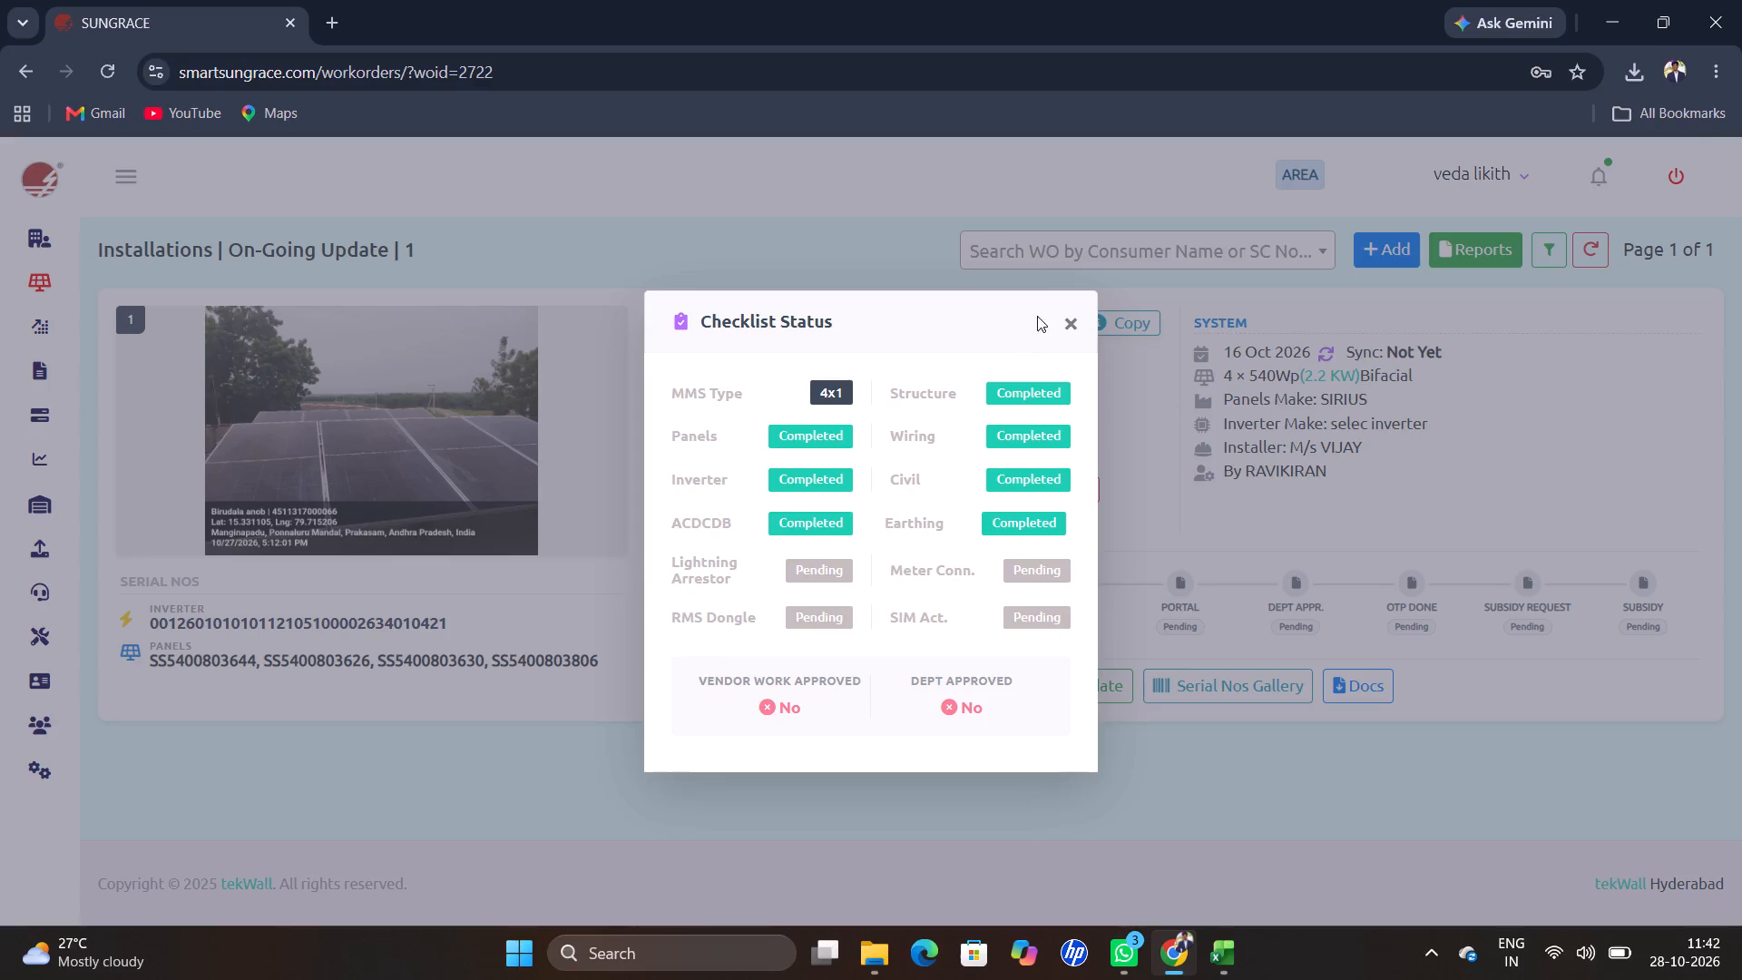
left_click(1071, 304)
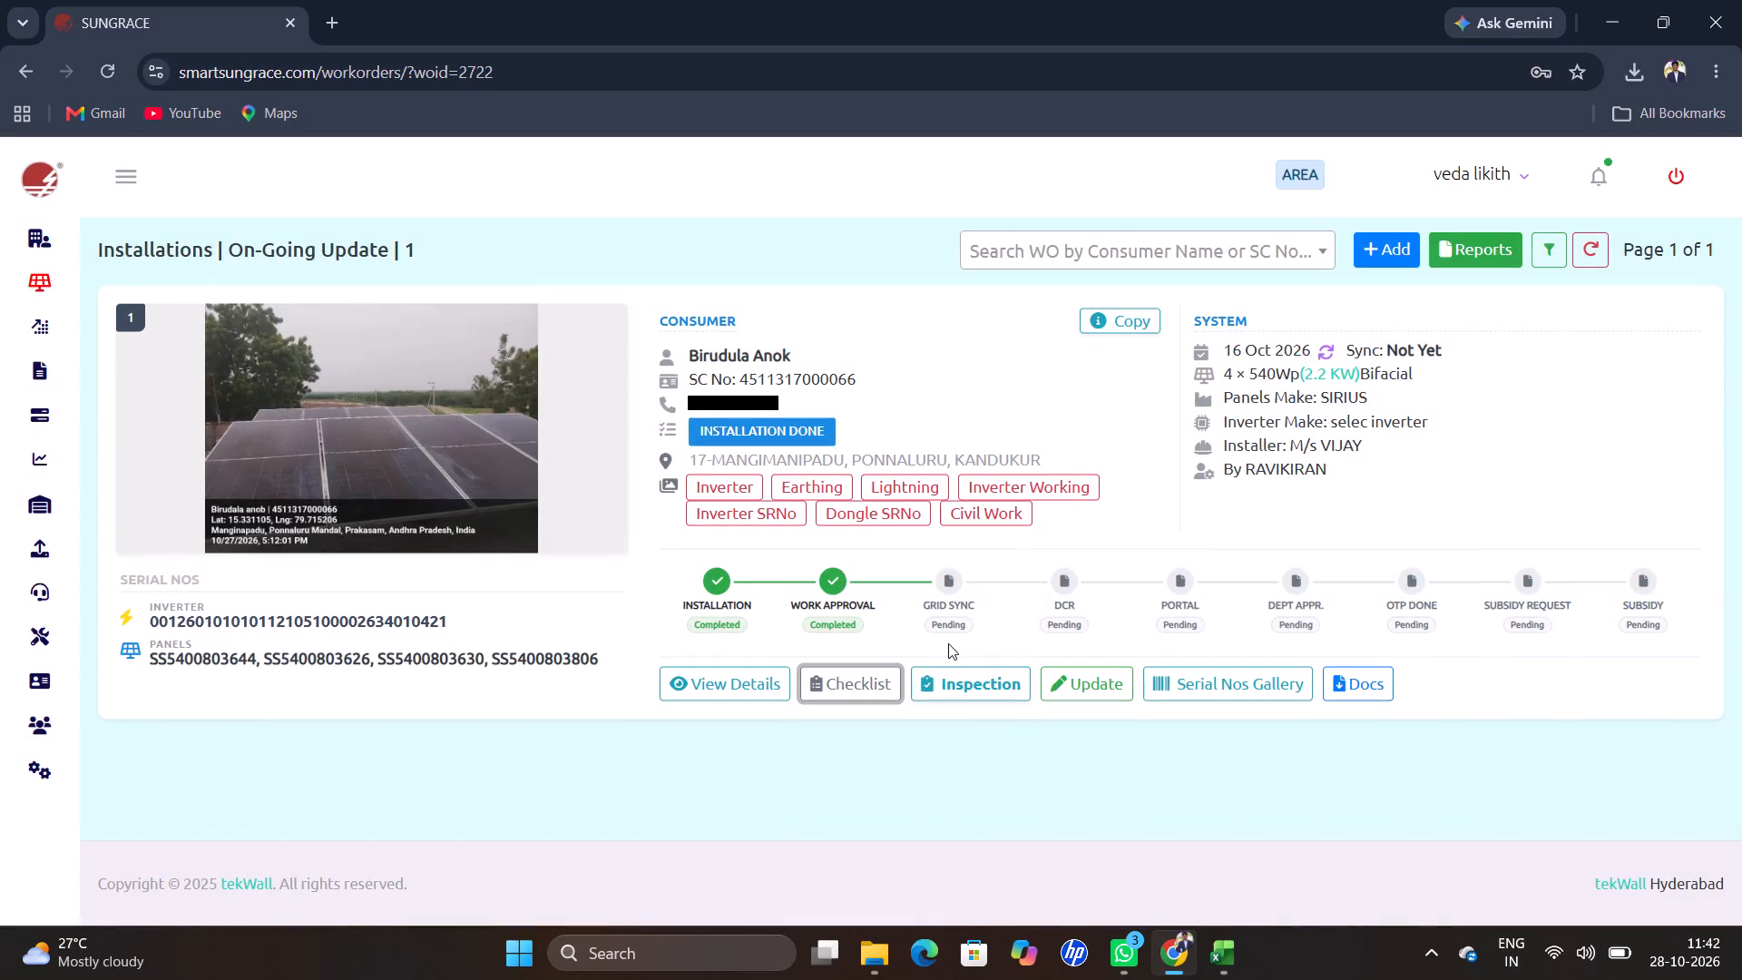
Review the work order's inspection details, covering the installation stage statuses, approval status, work remarks and stage photos.
left_click(965, 693)
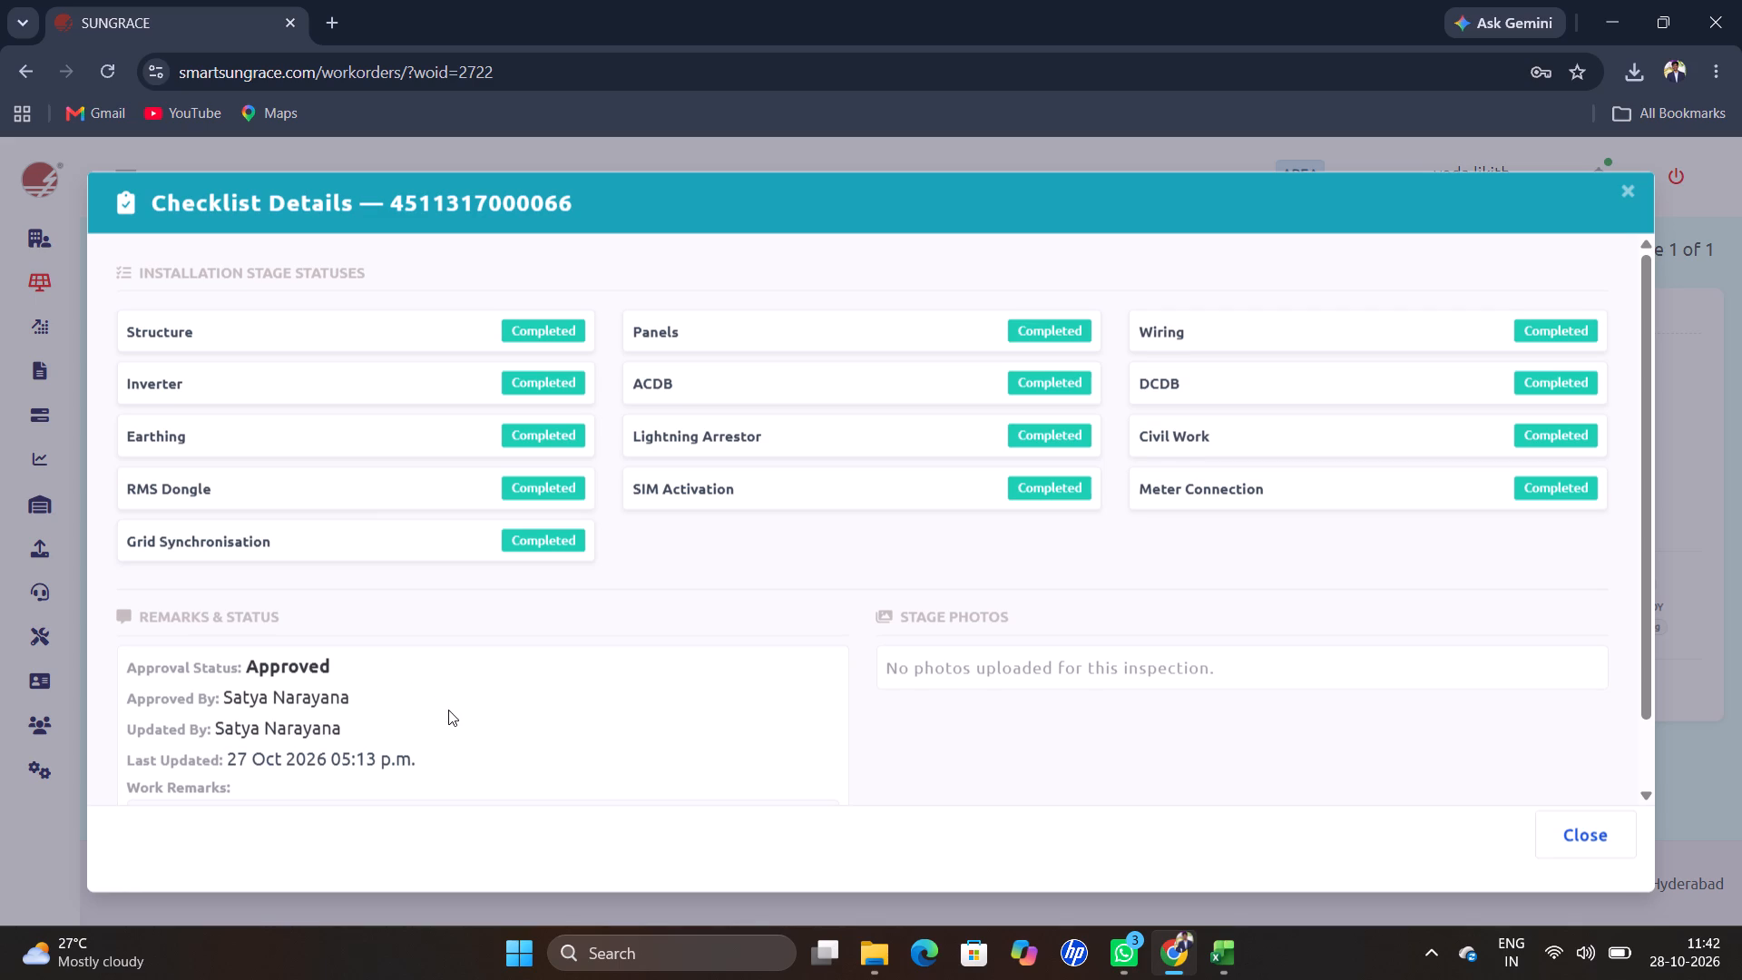
scroll(450, 713, "down", 3)
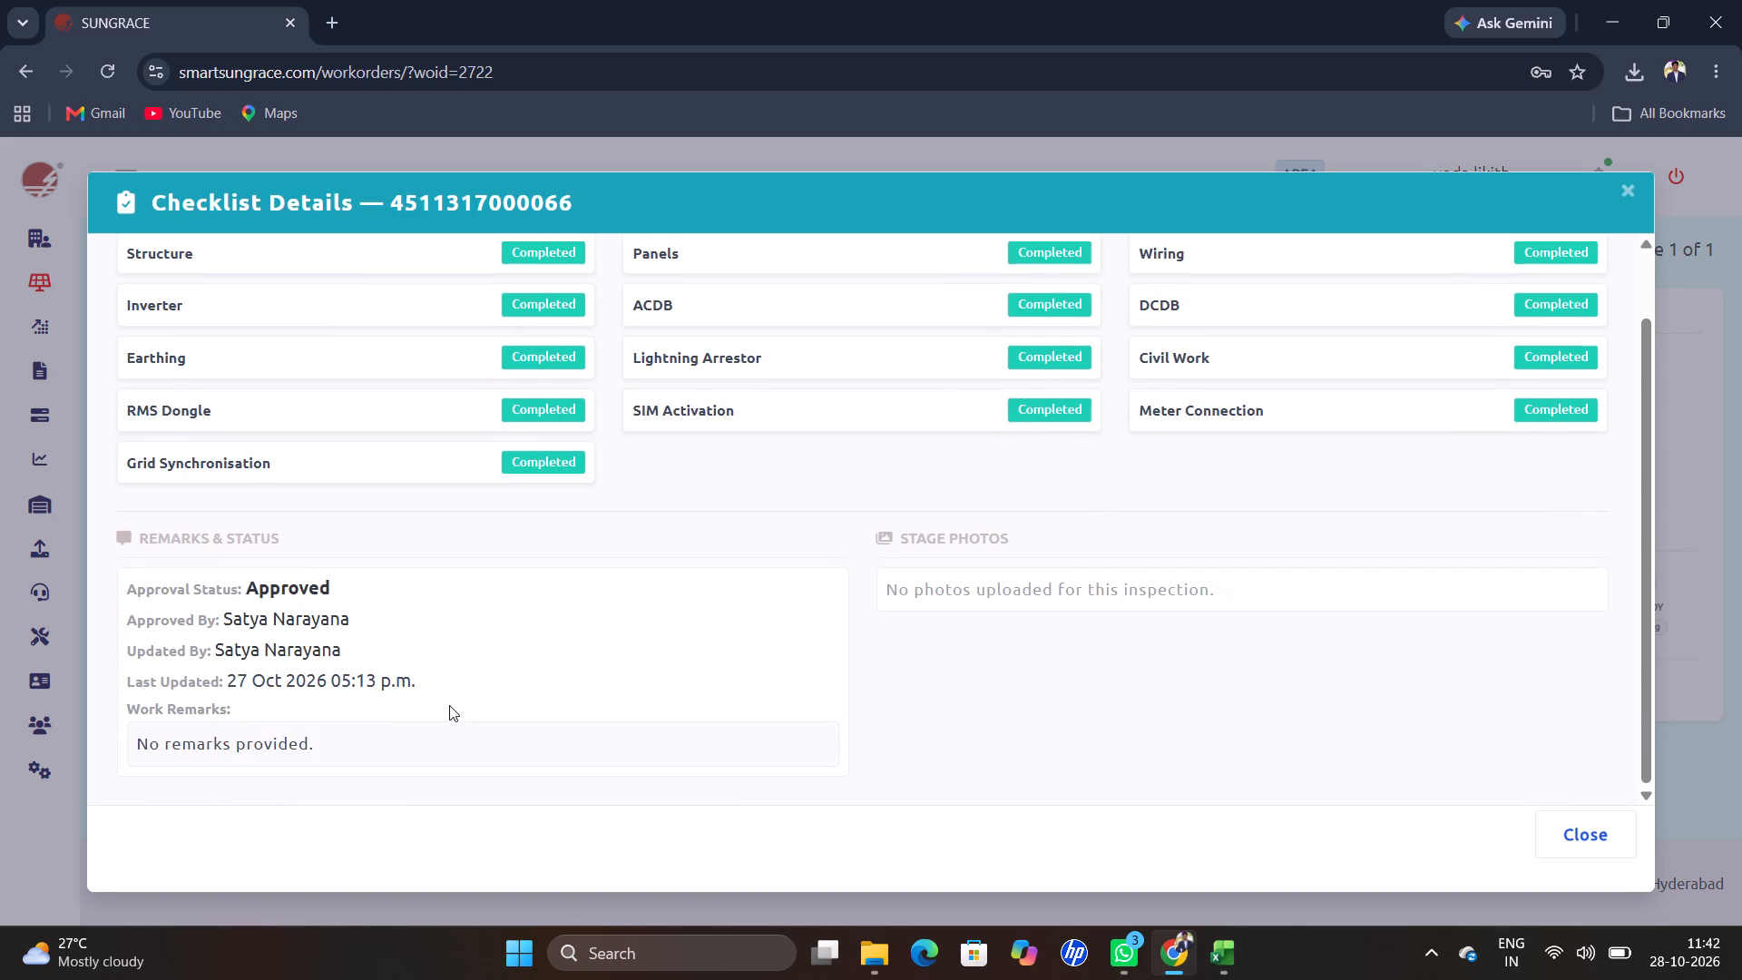
scroll(449, 704, "up", 4)
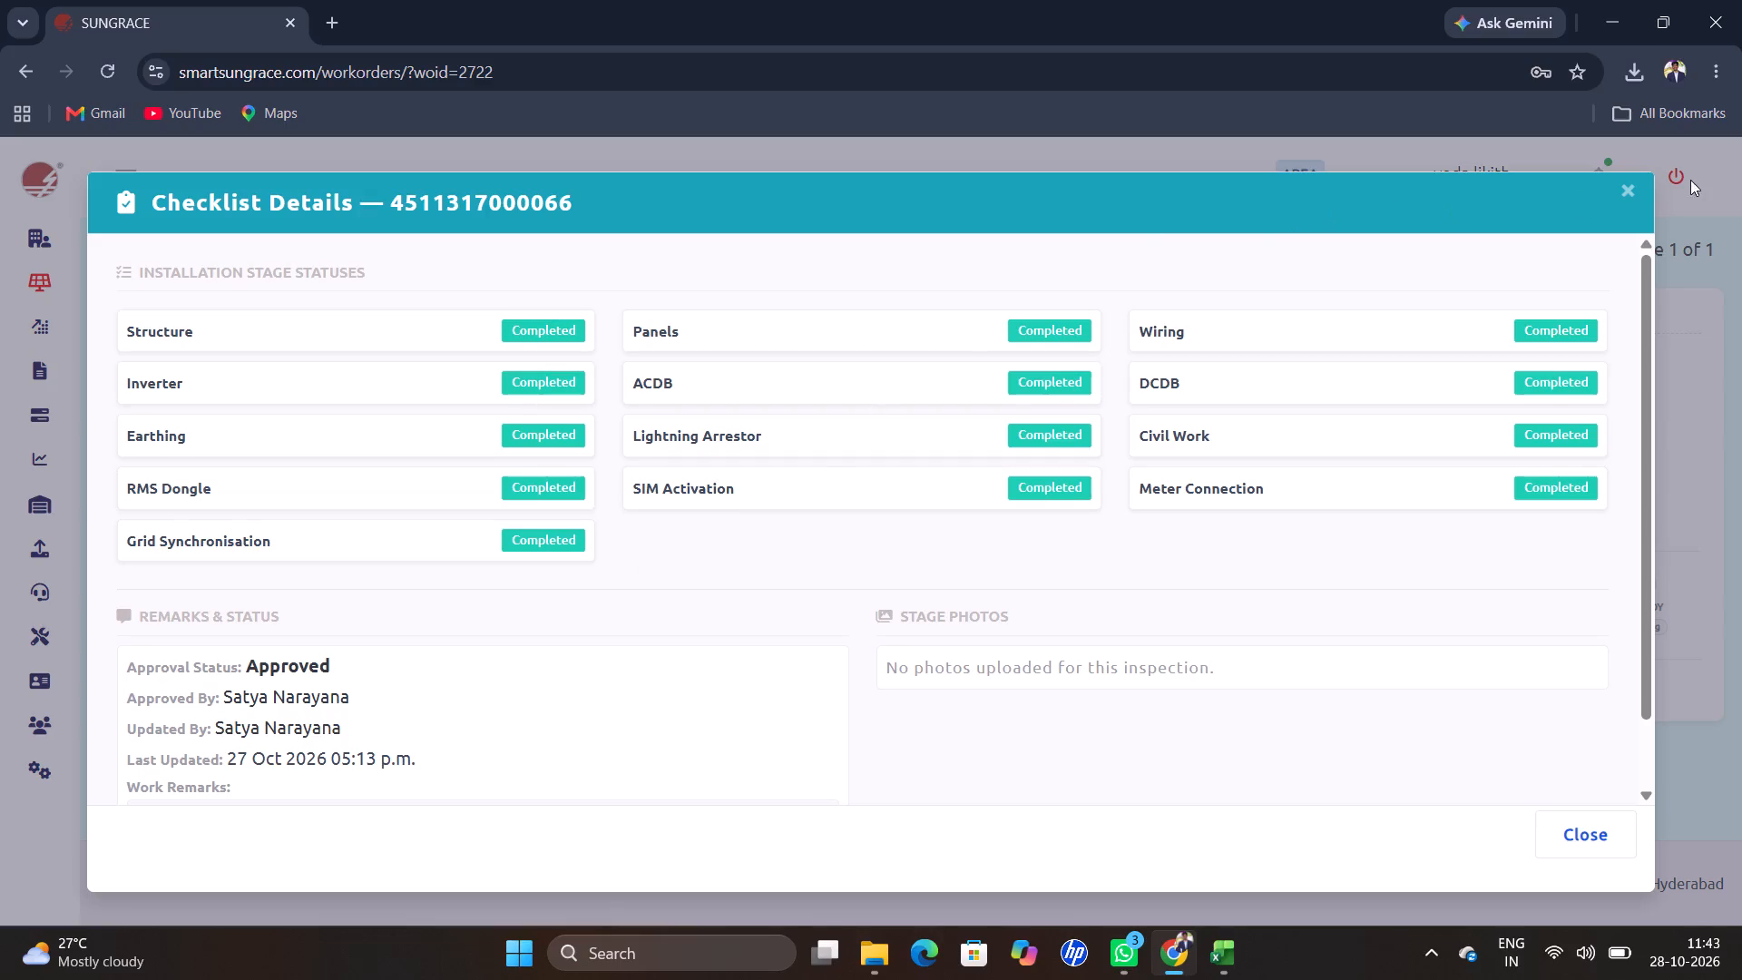
left_click(1632, 186)
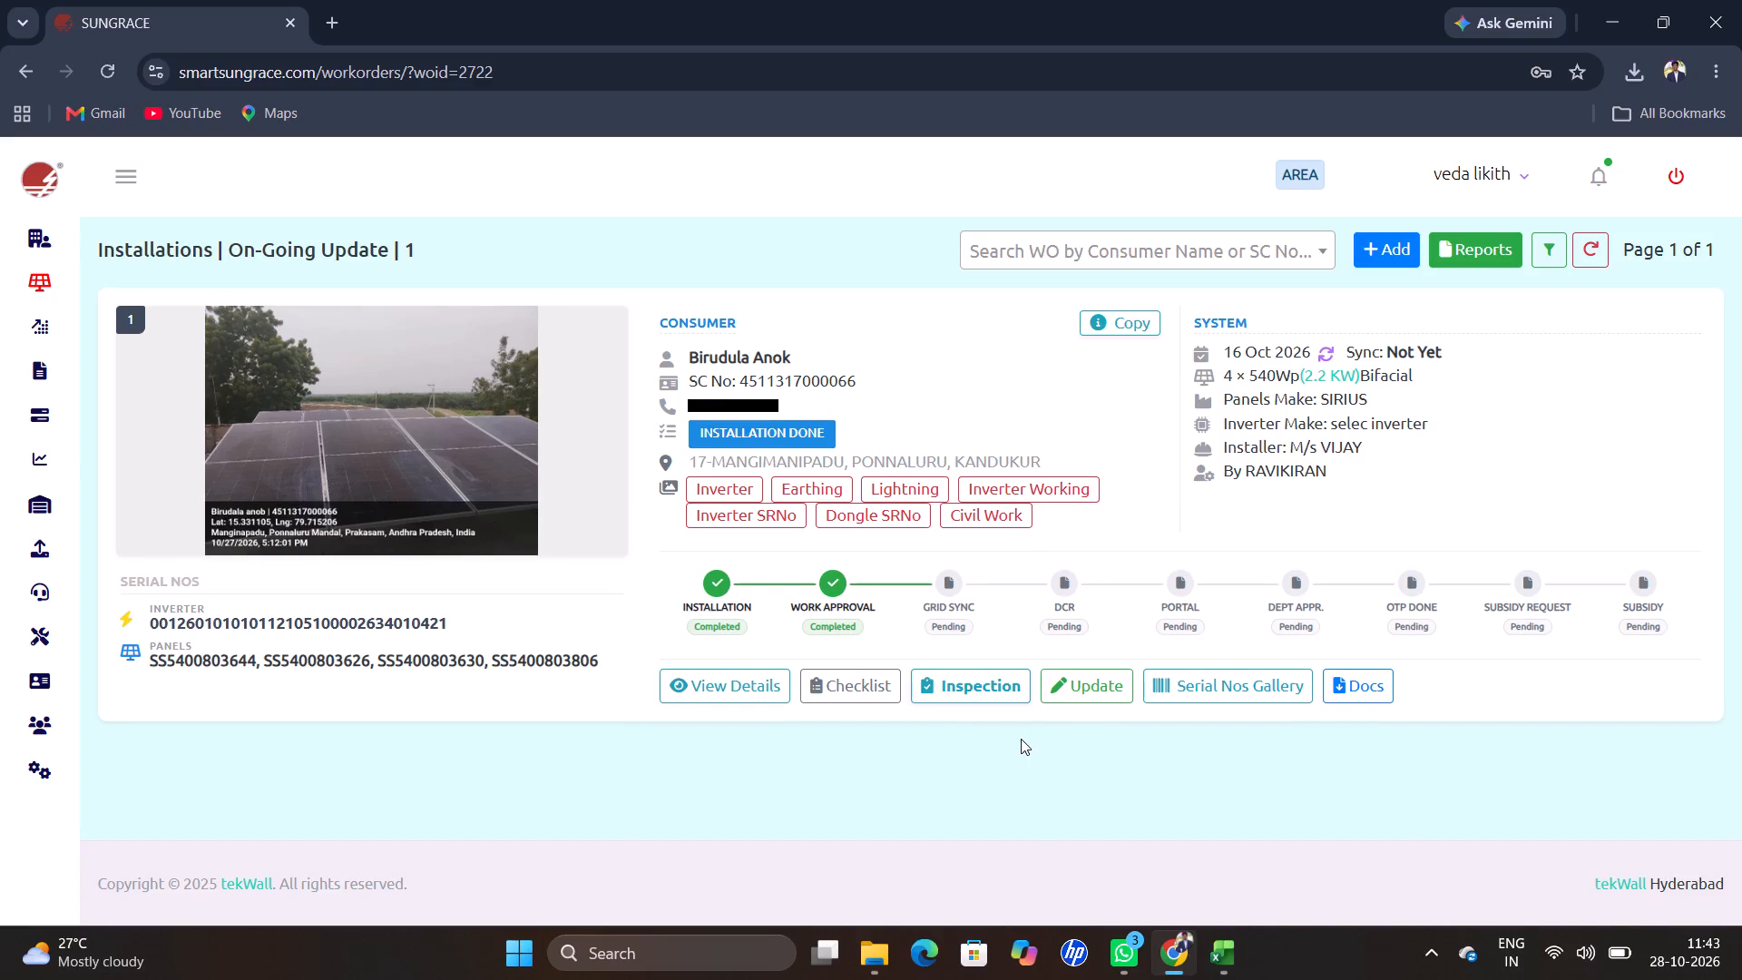
Reopen the inspection details of the same work order to recheck its stage statuses and approval.
left_click(982, 685)
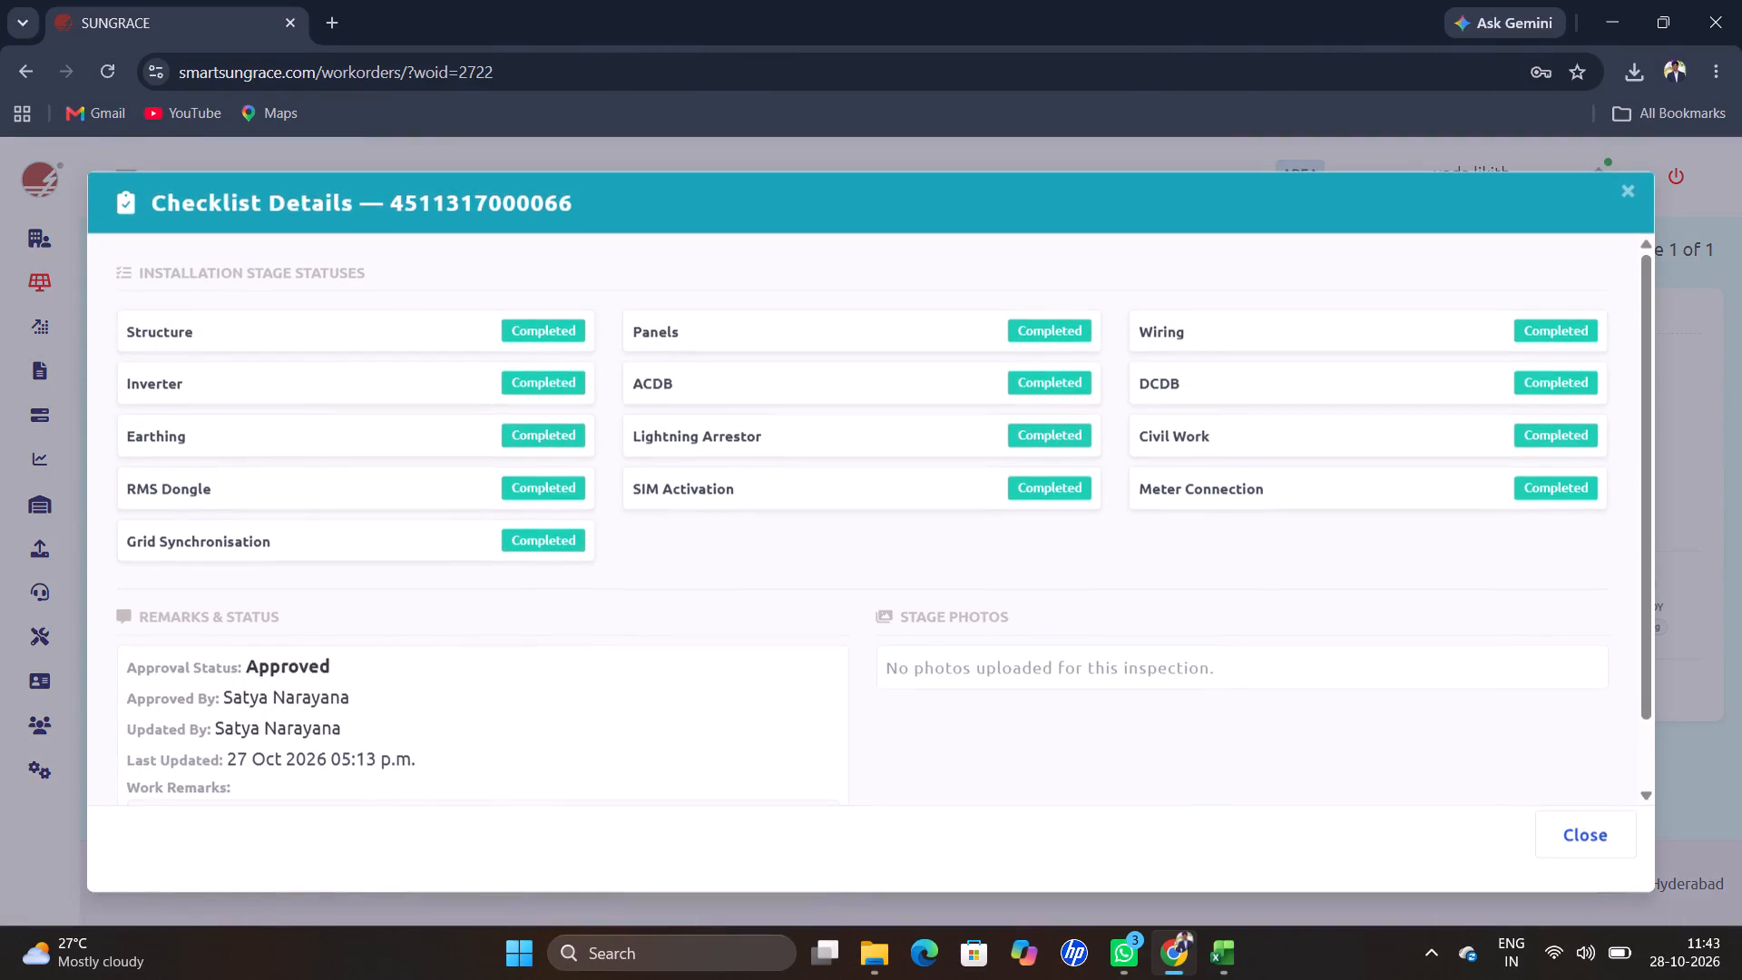
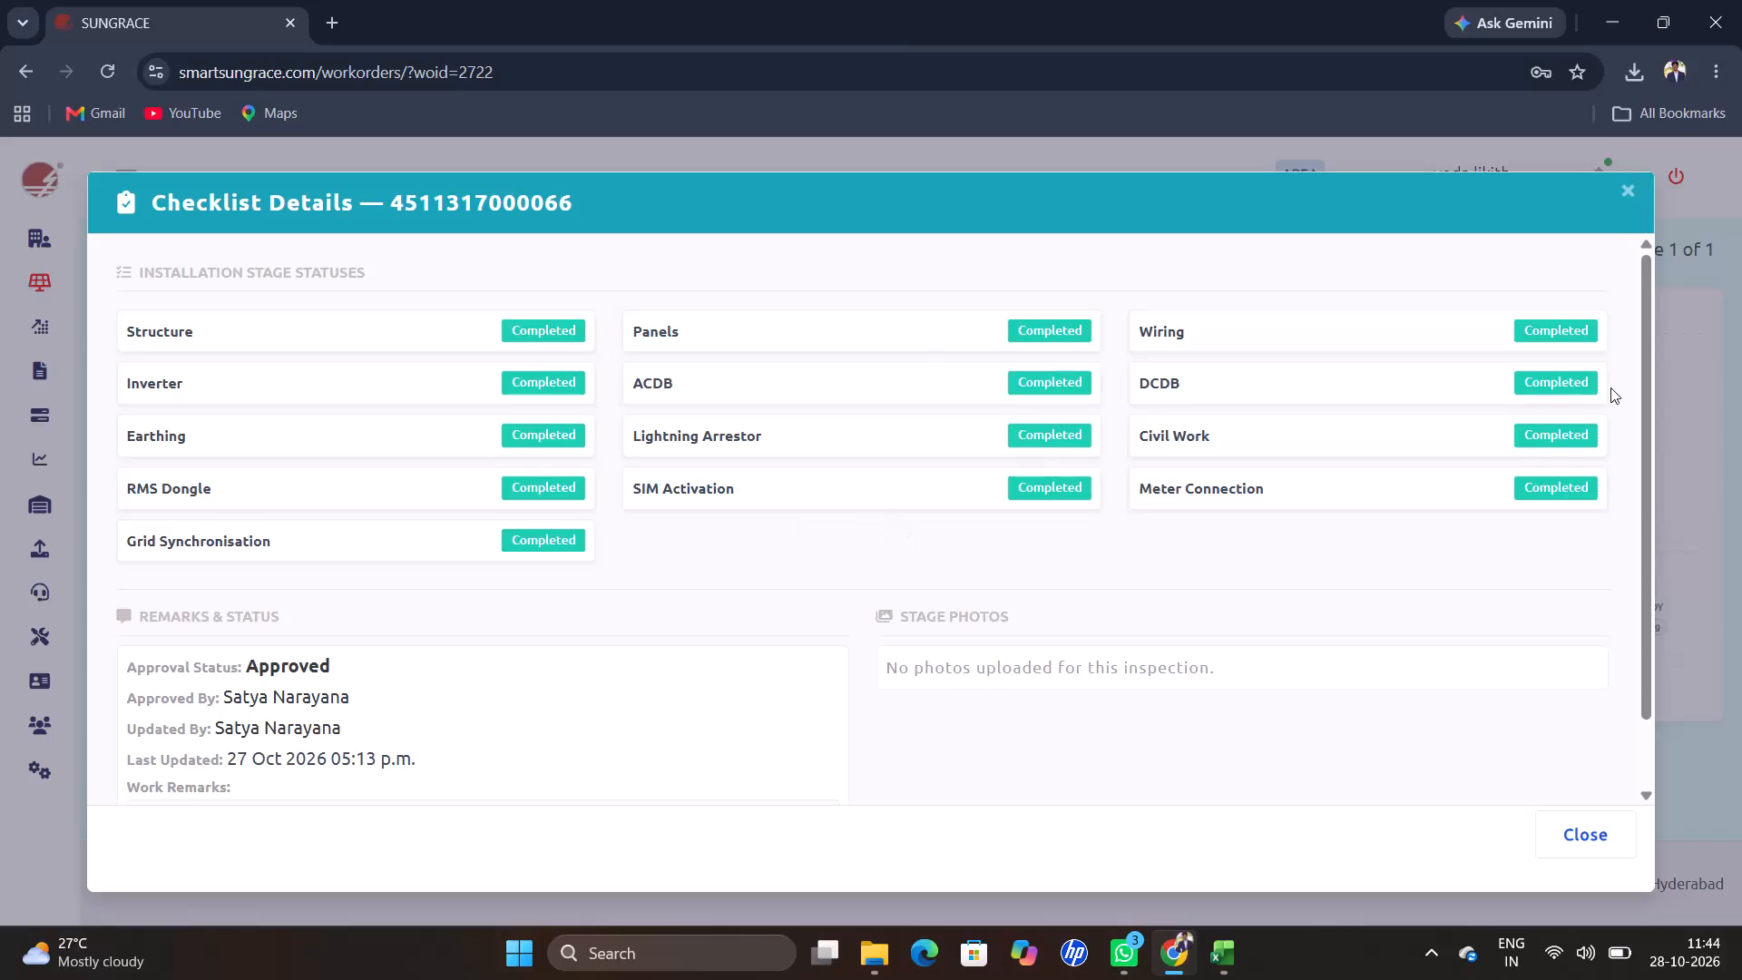
Close the Checklist Details of the inspection and return to the work order's installation record.
left_click(1628, 181)
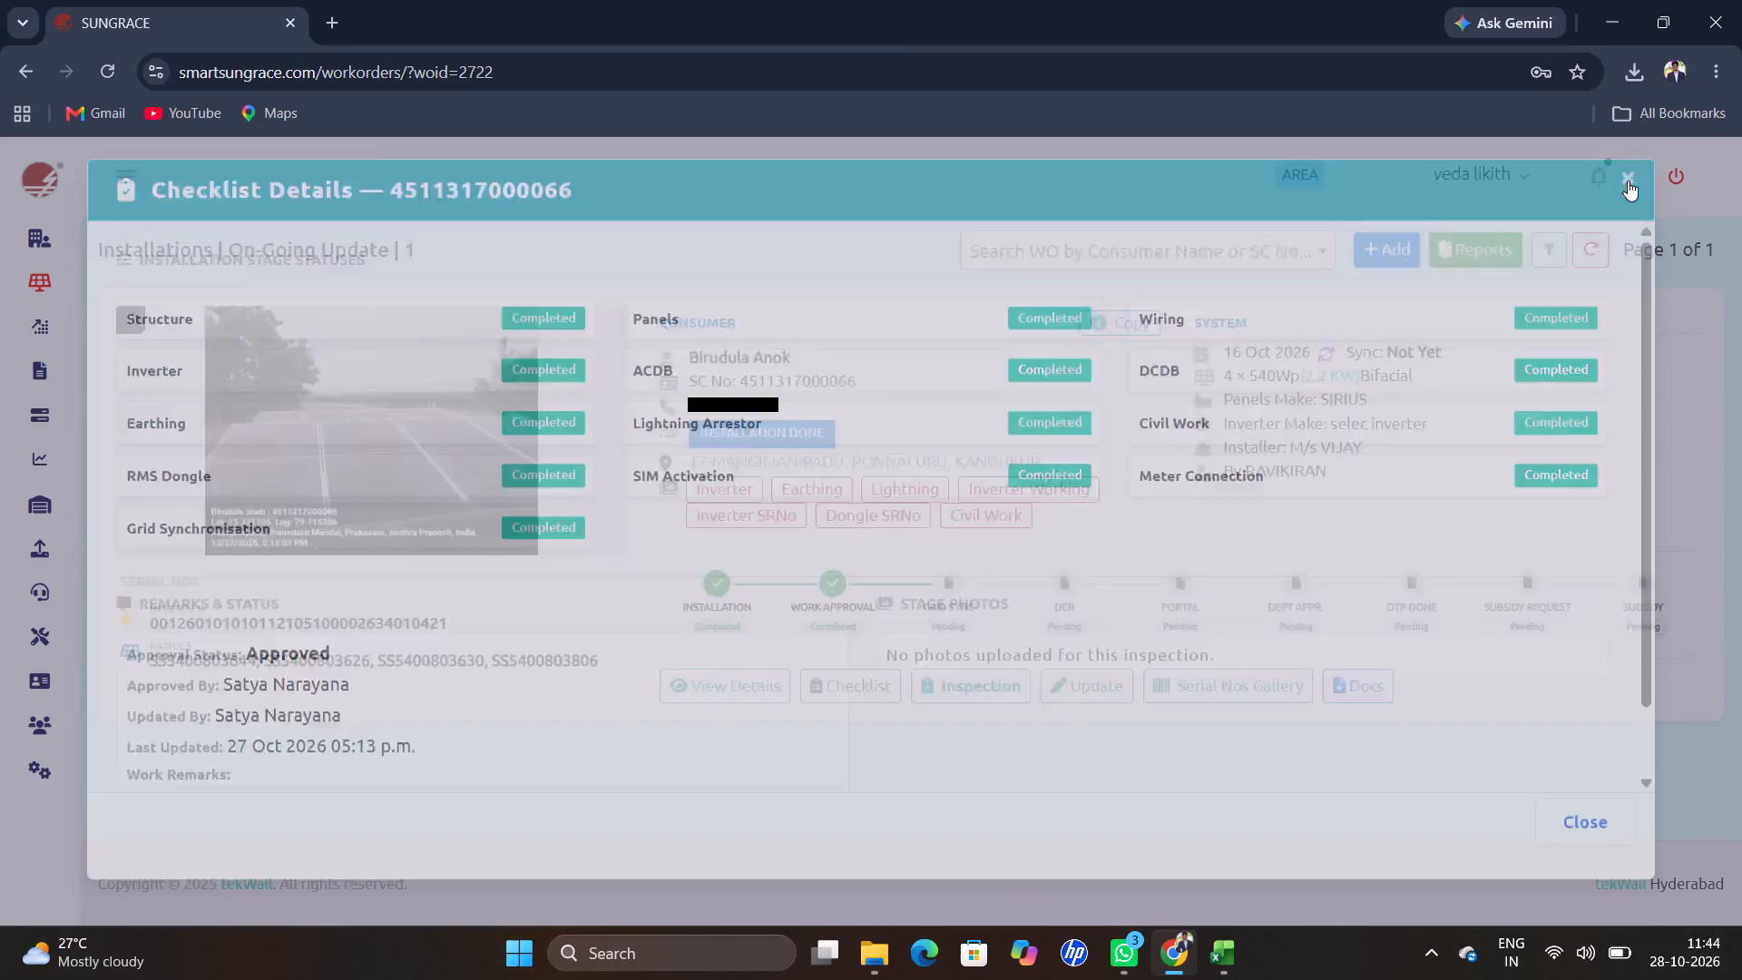
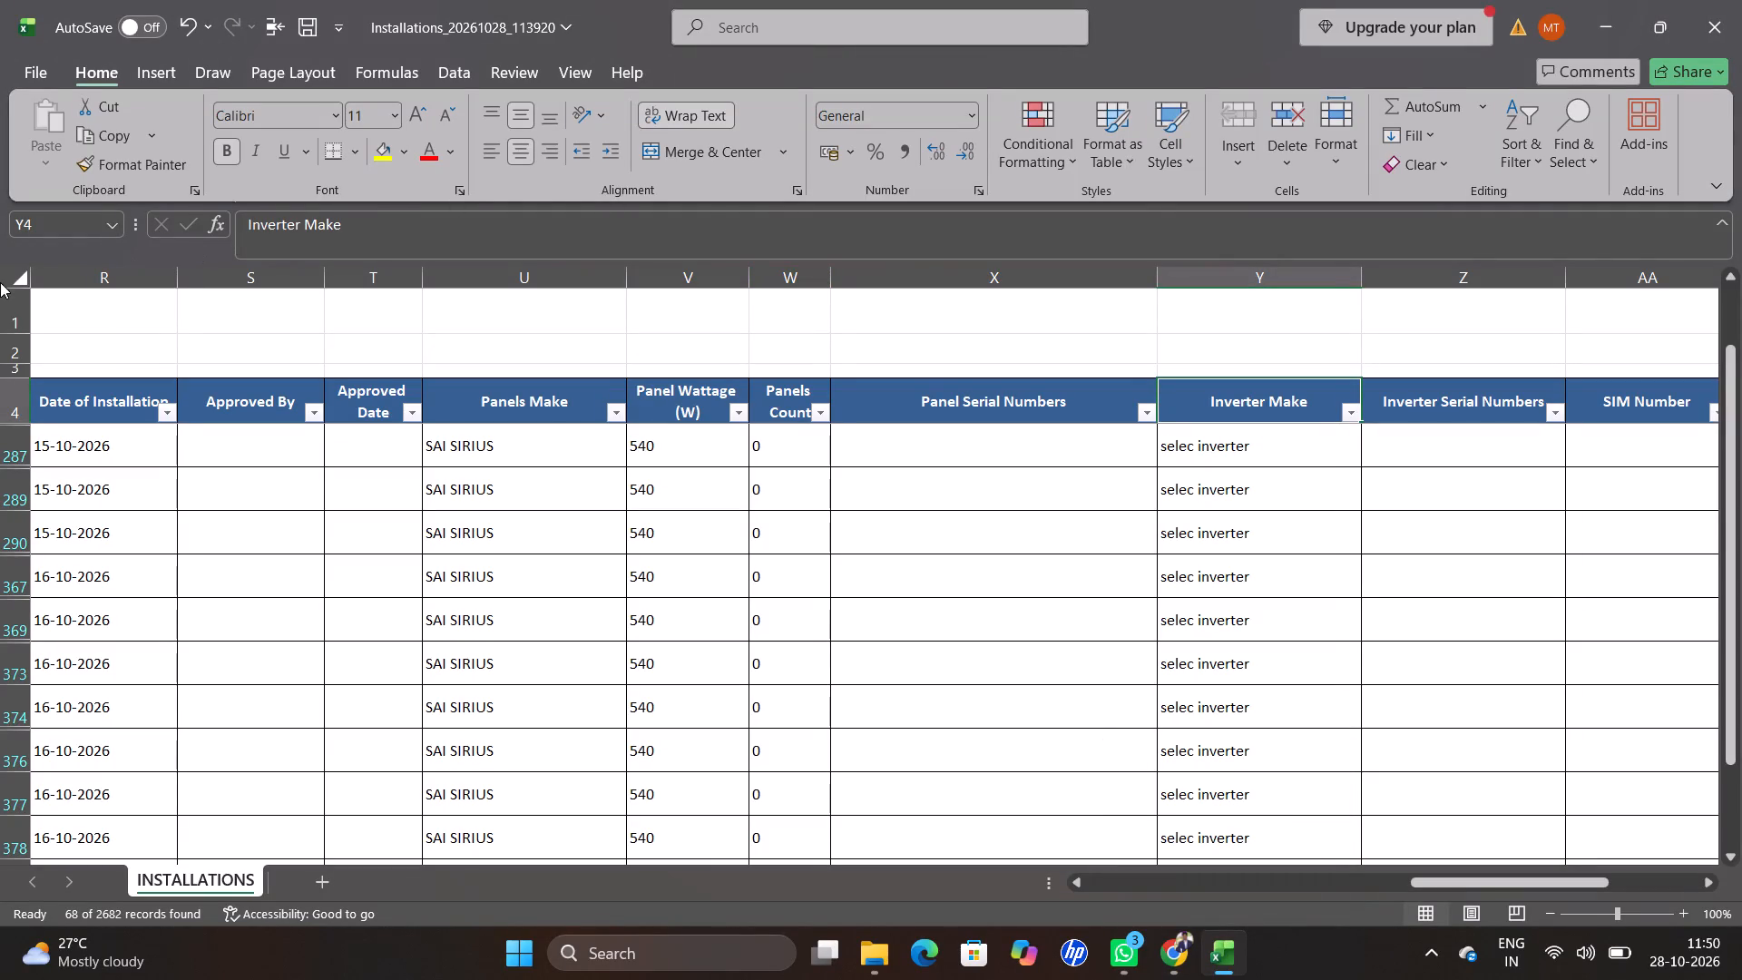
Check the Panel Serial Numbers column in the filtered installations report and switch back to the Sungrace installation record in the browser.
left_click(1023, 446)
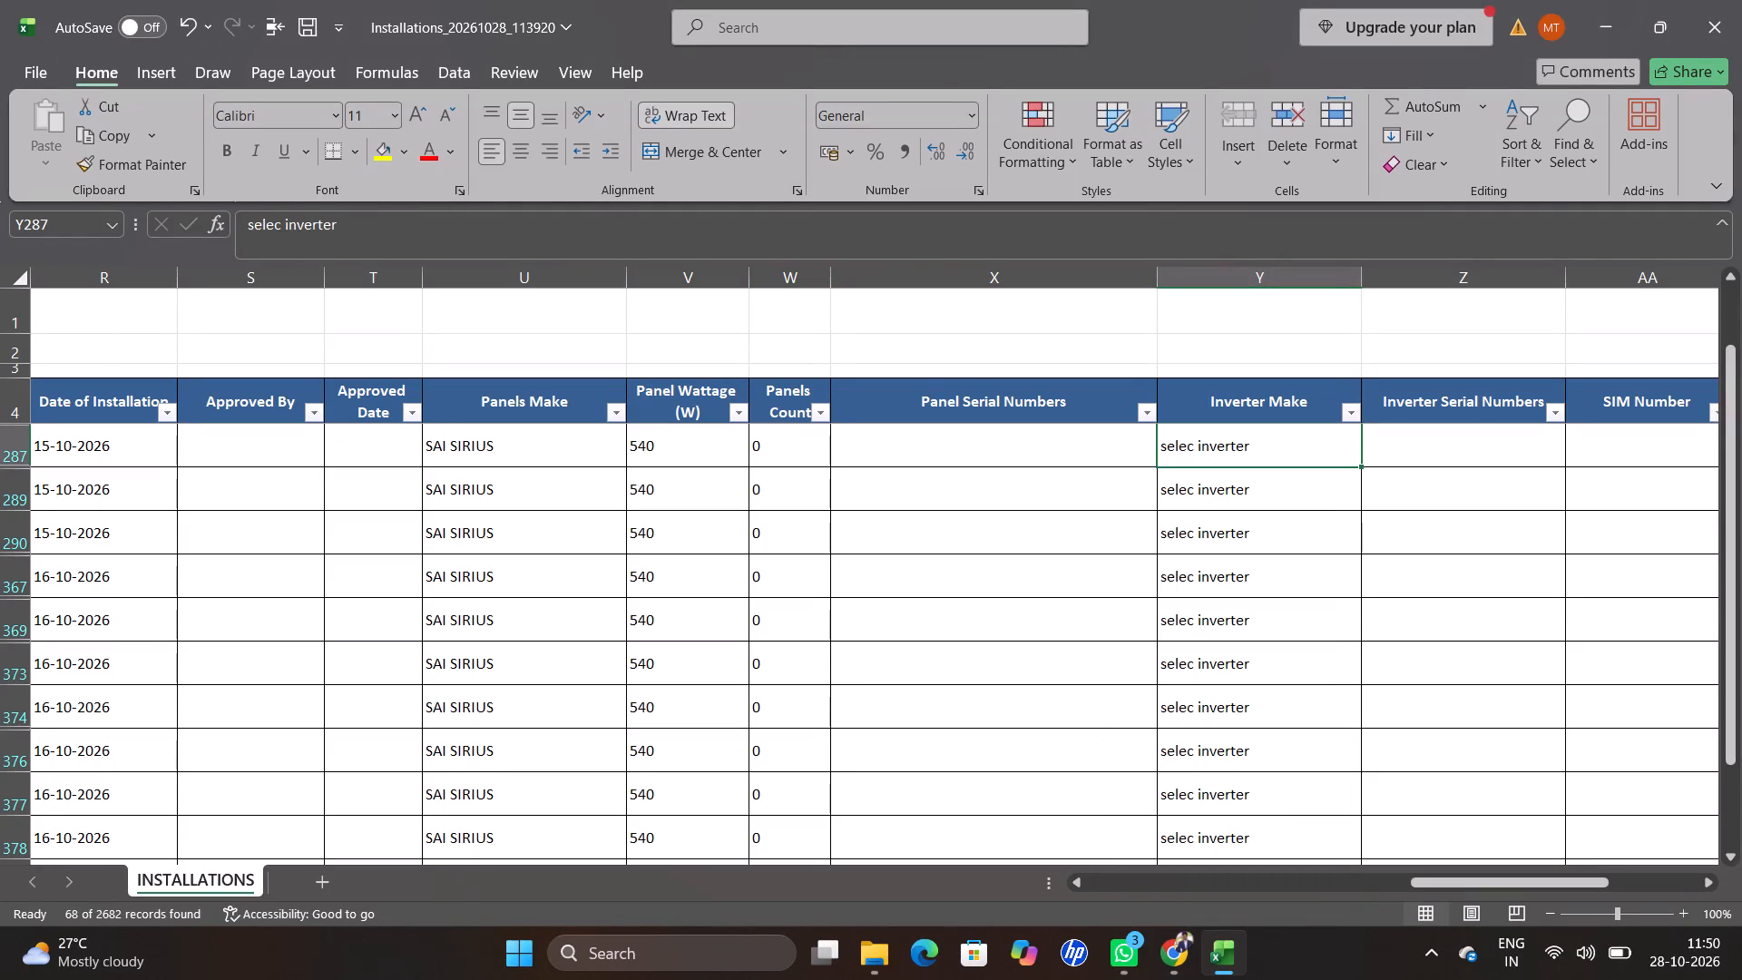
left_click(1145, 414)
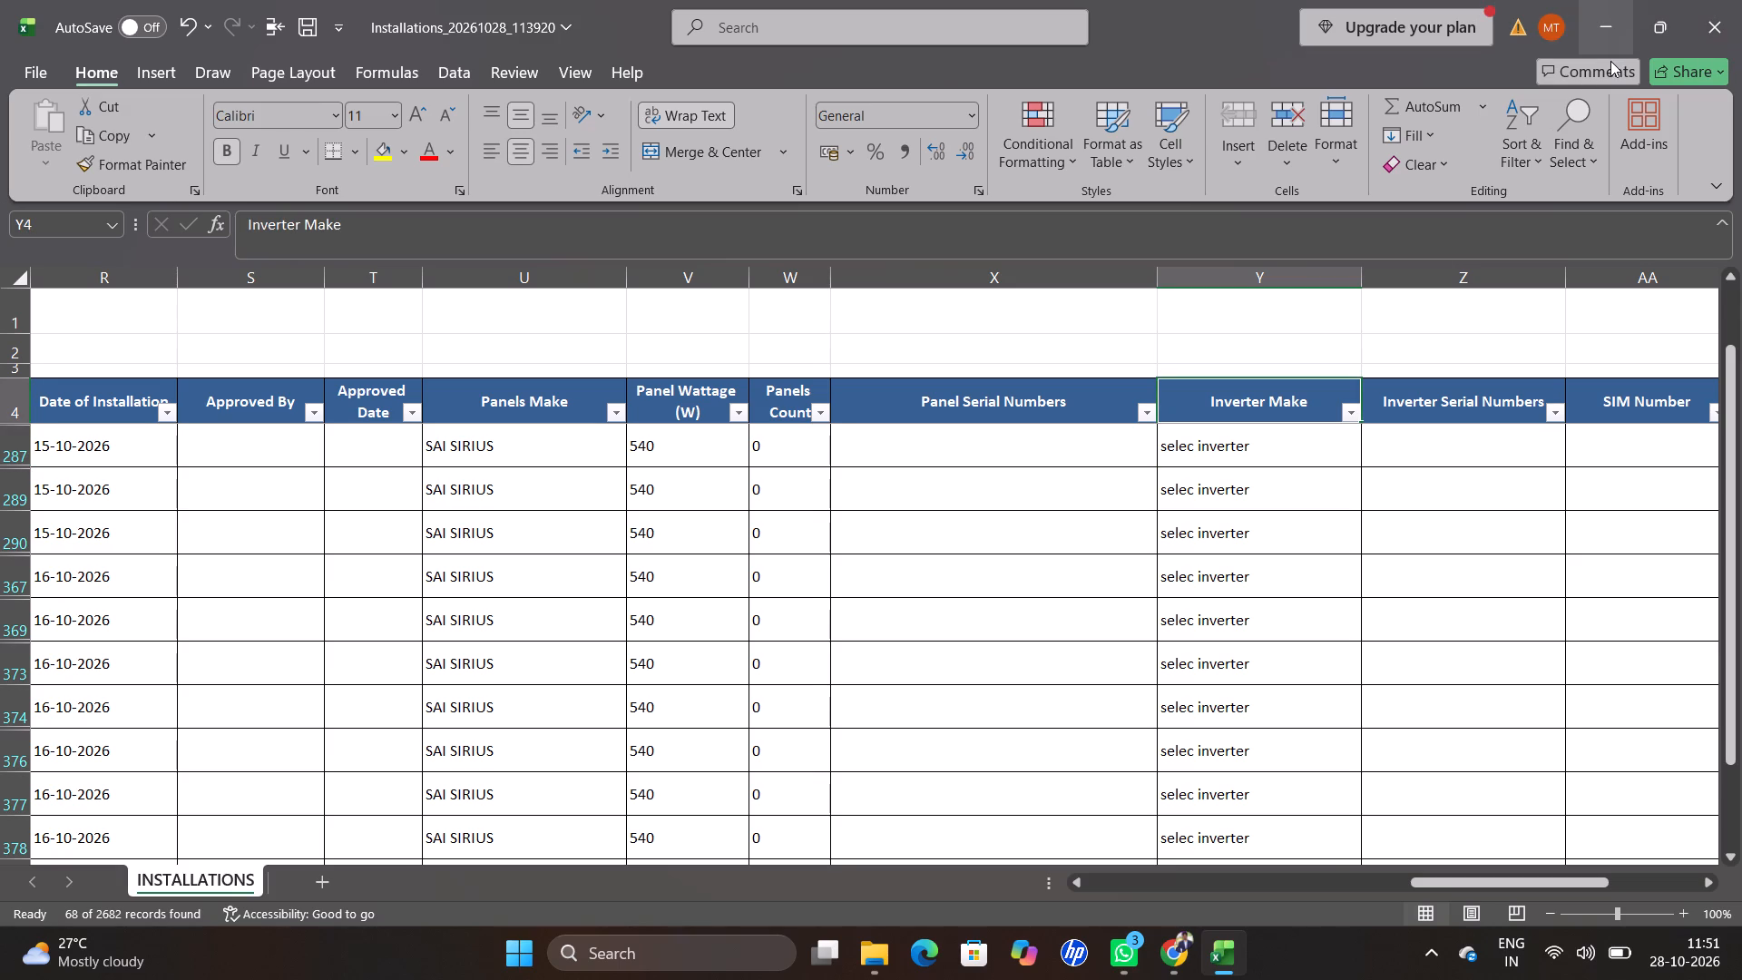
left_click(1597, 22)
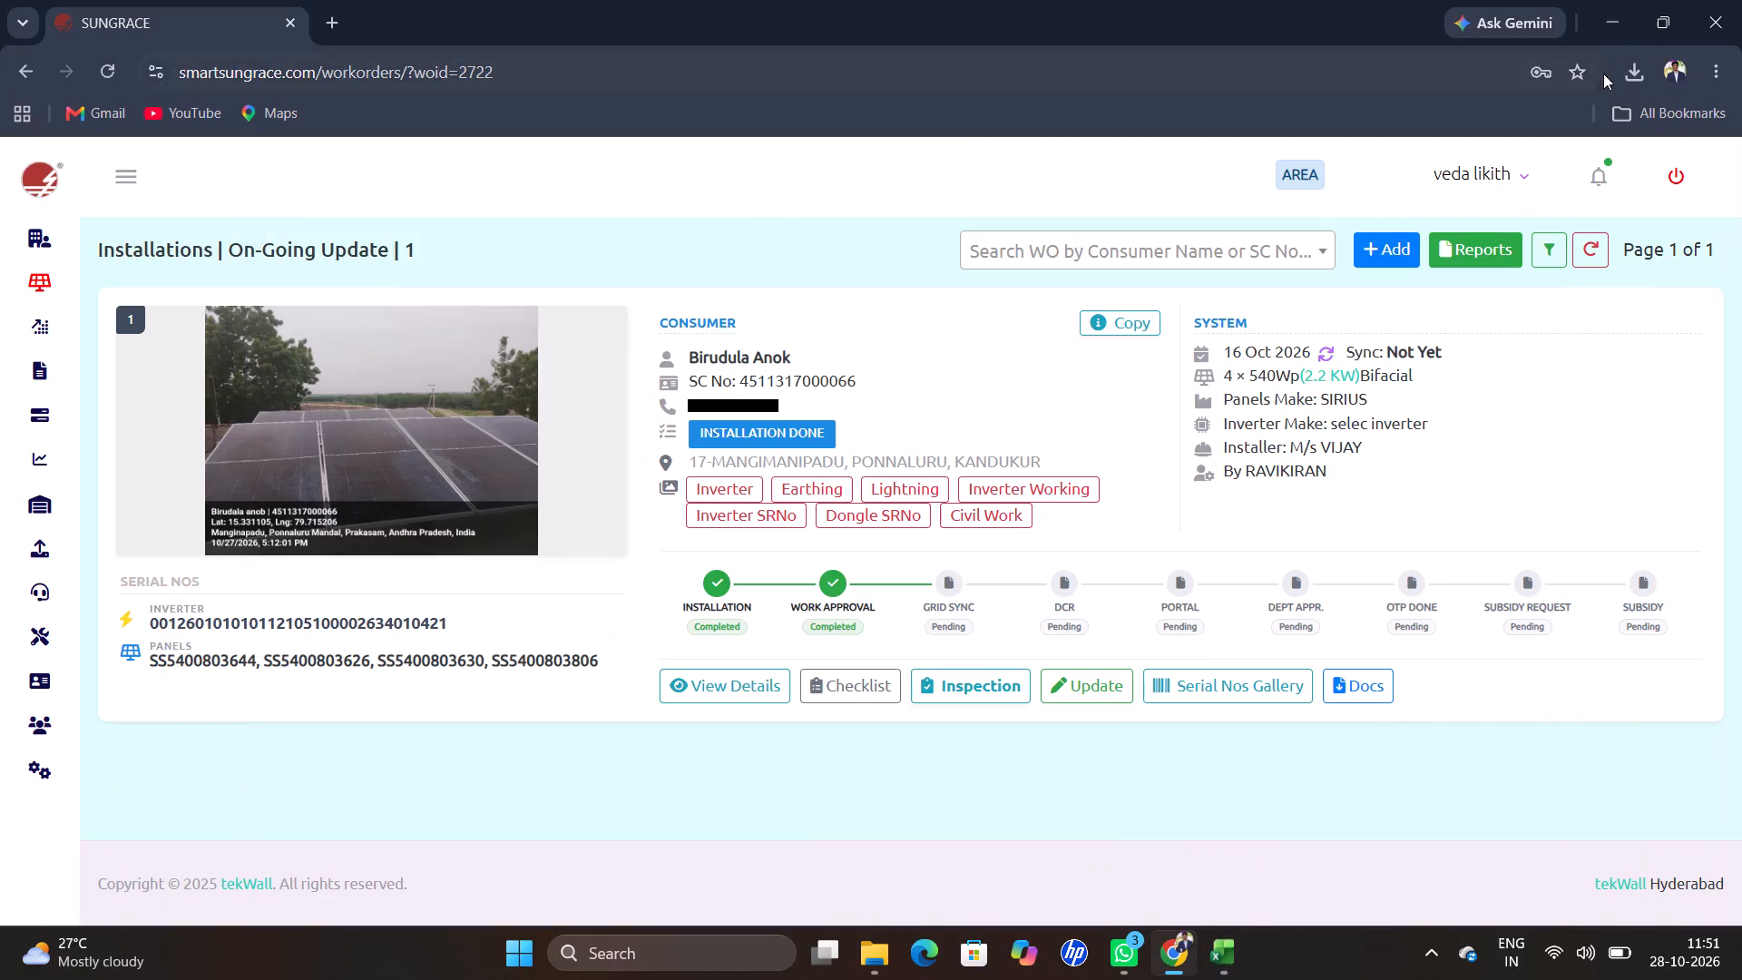
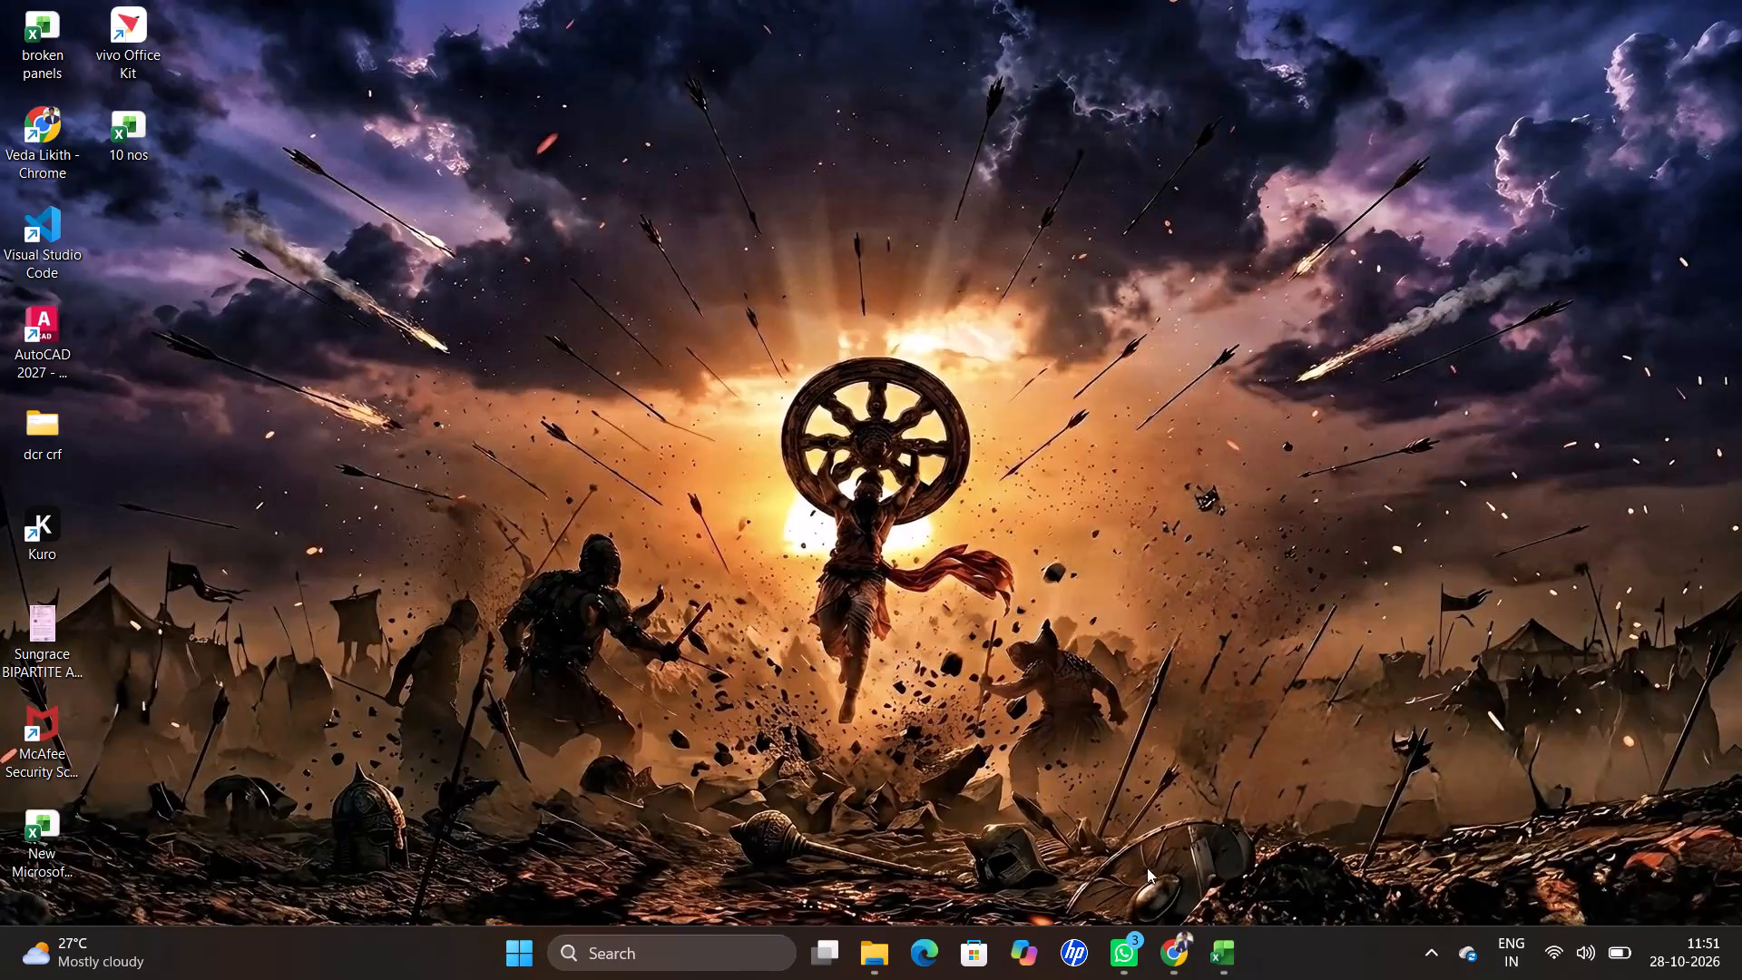
left_click(1209, 877)
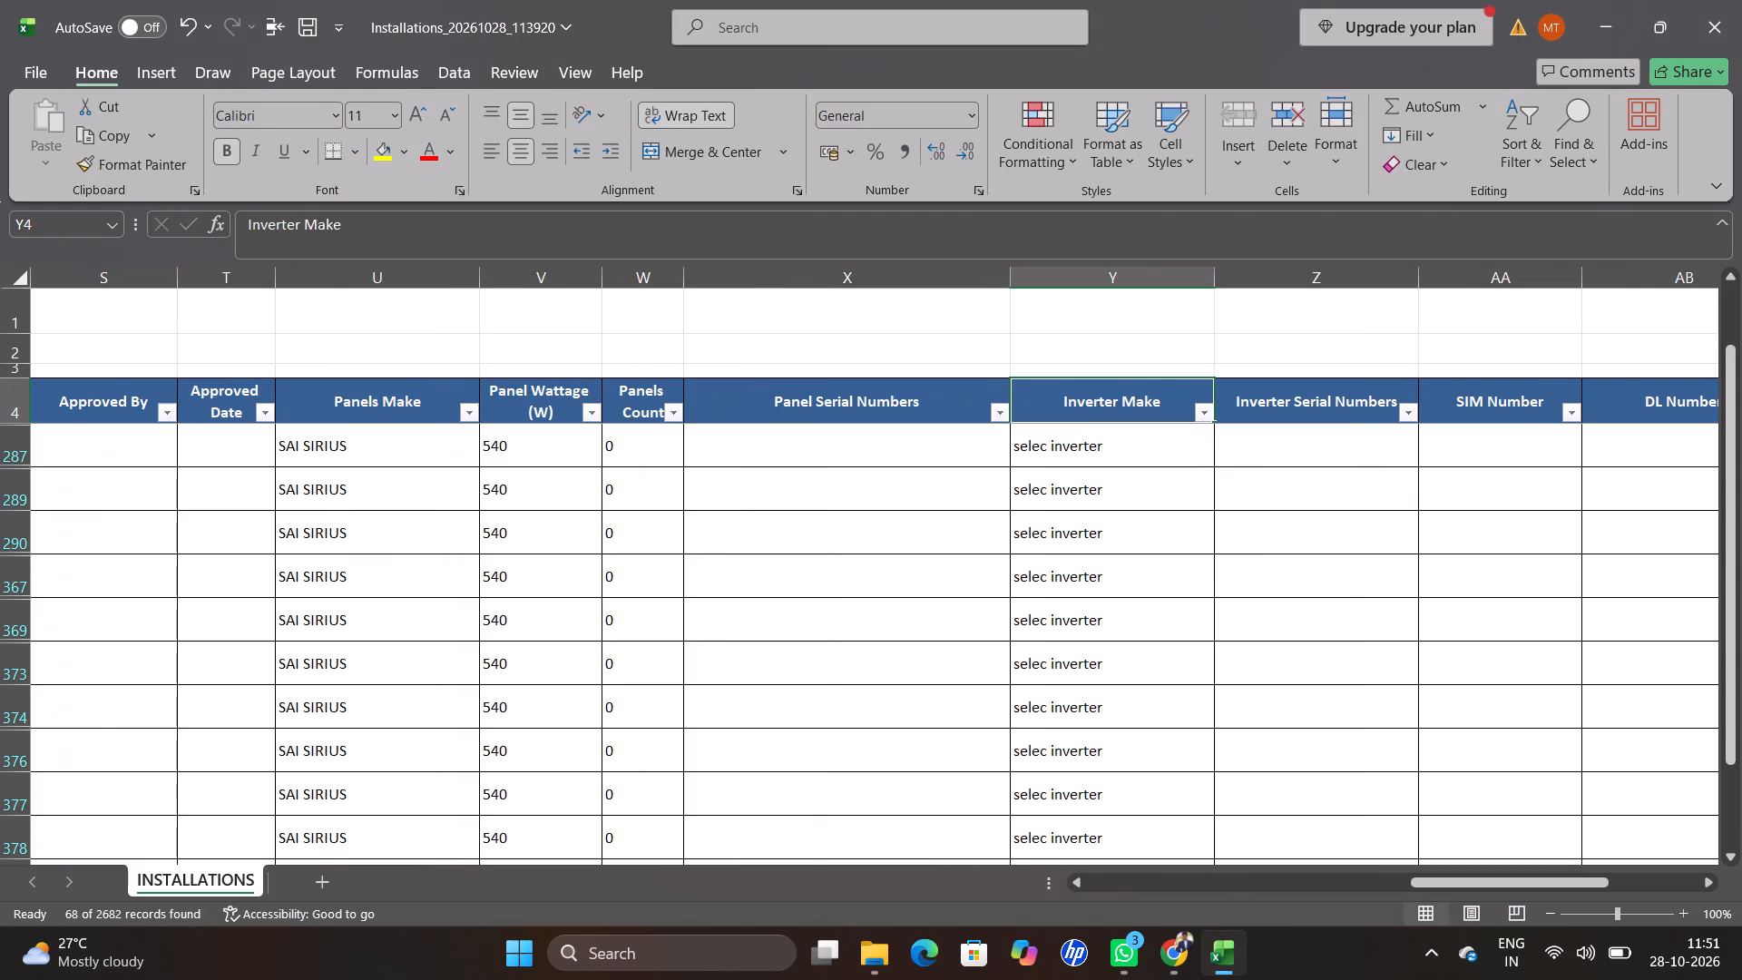
left_click(996, 411)
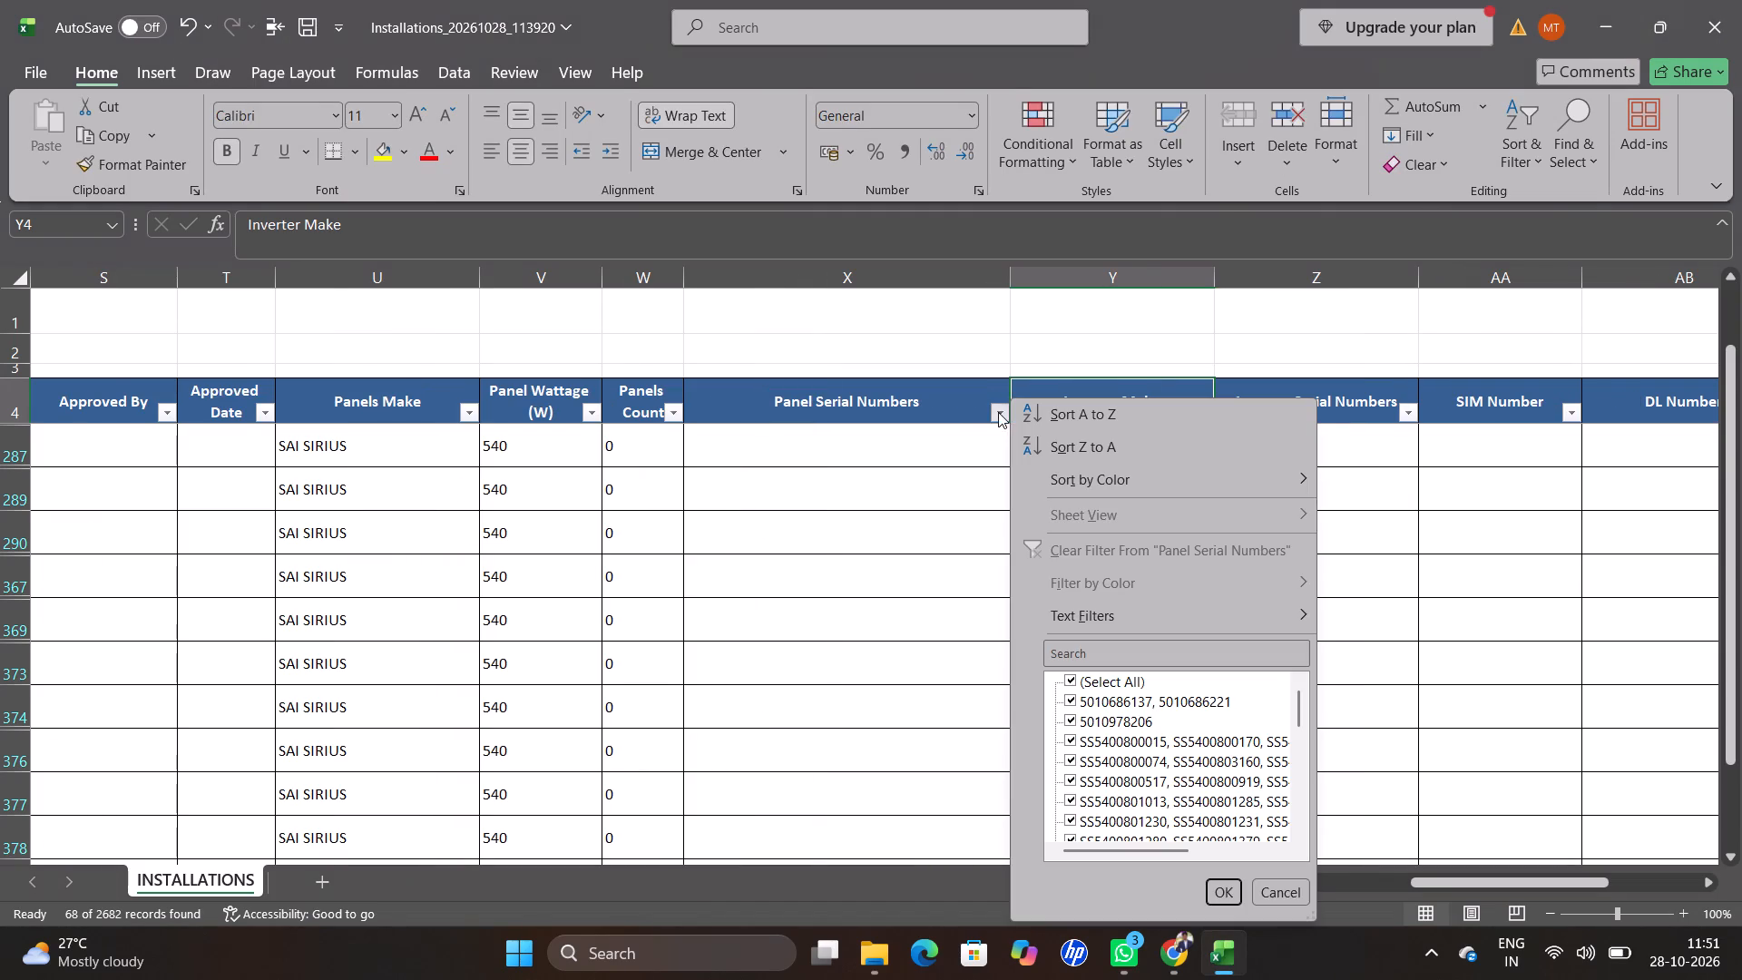
left_click(1144, 702)
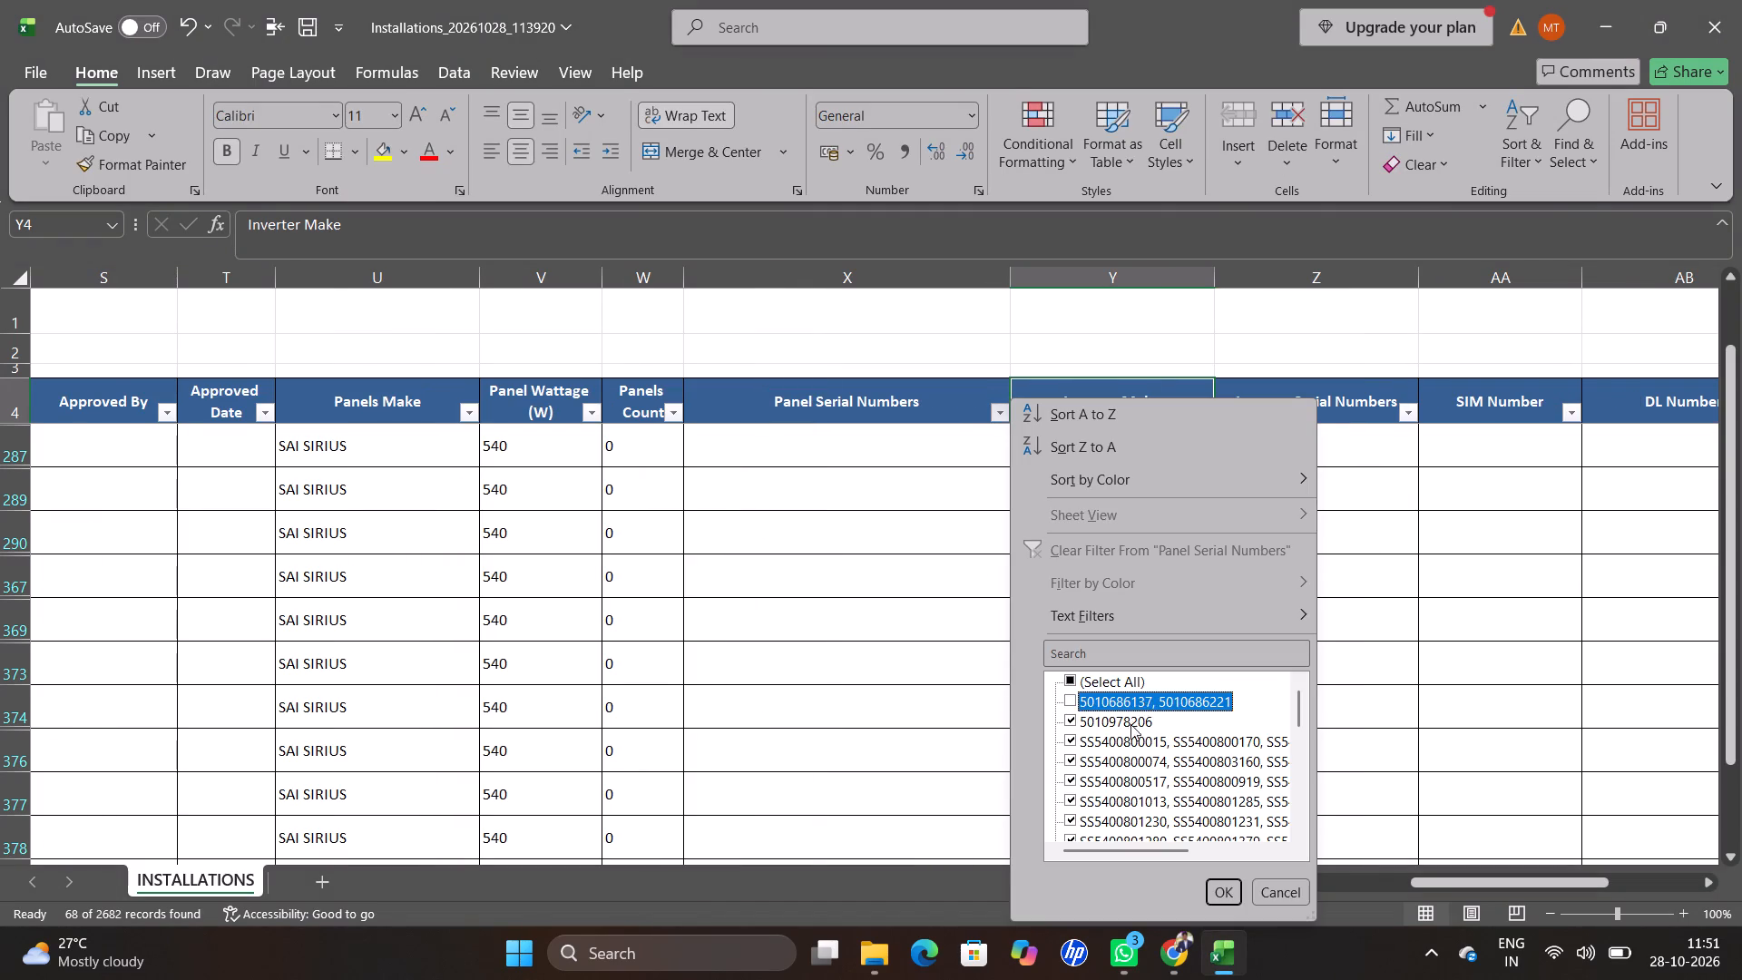
left_click(1130, 728)
scroll(1144, 772, "down", 2)
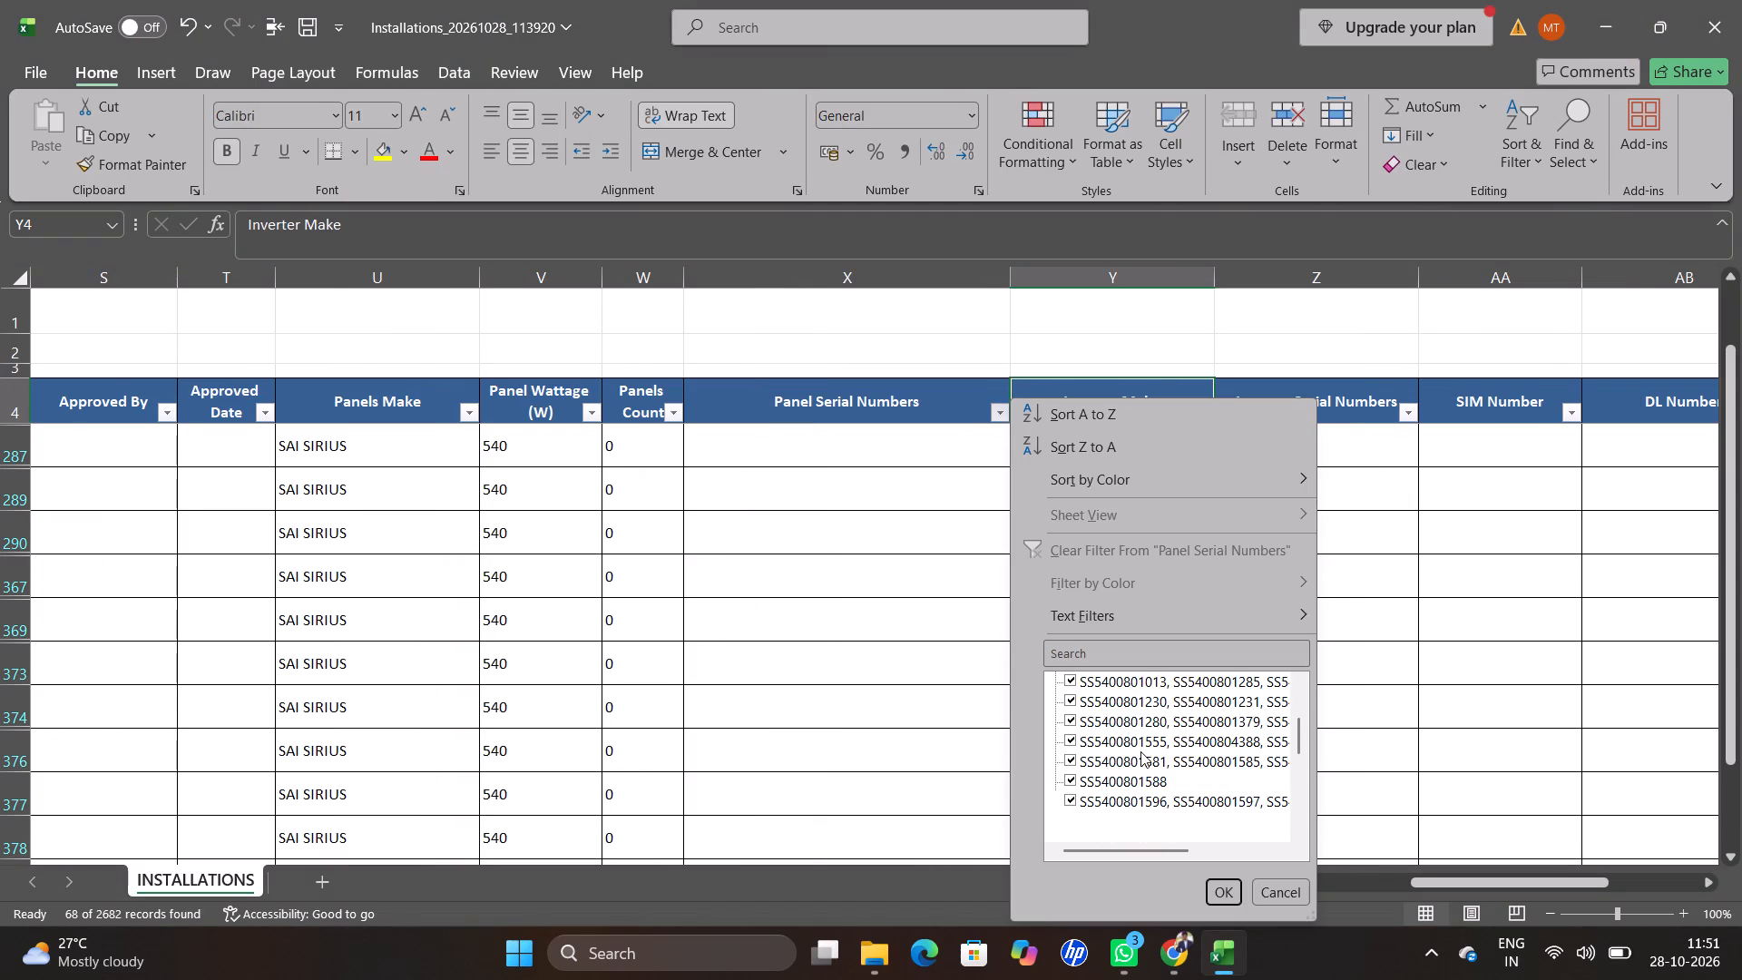
left_click(1126, 768)
left_click(1136, 757)
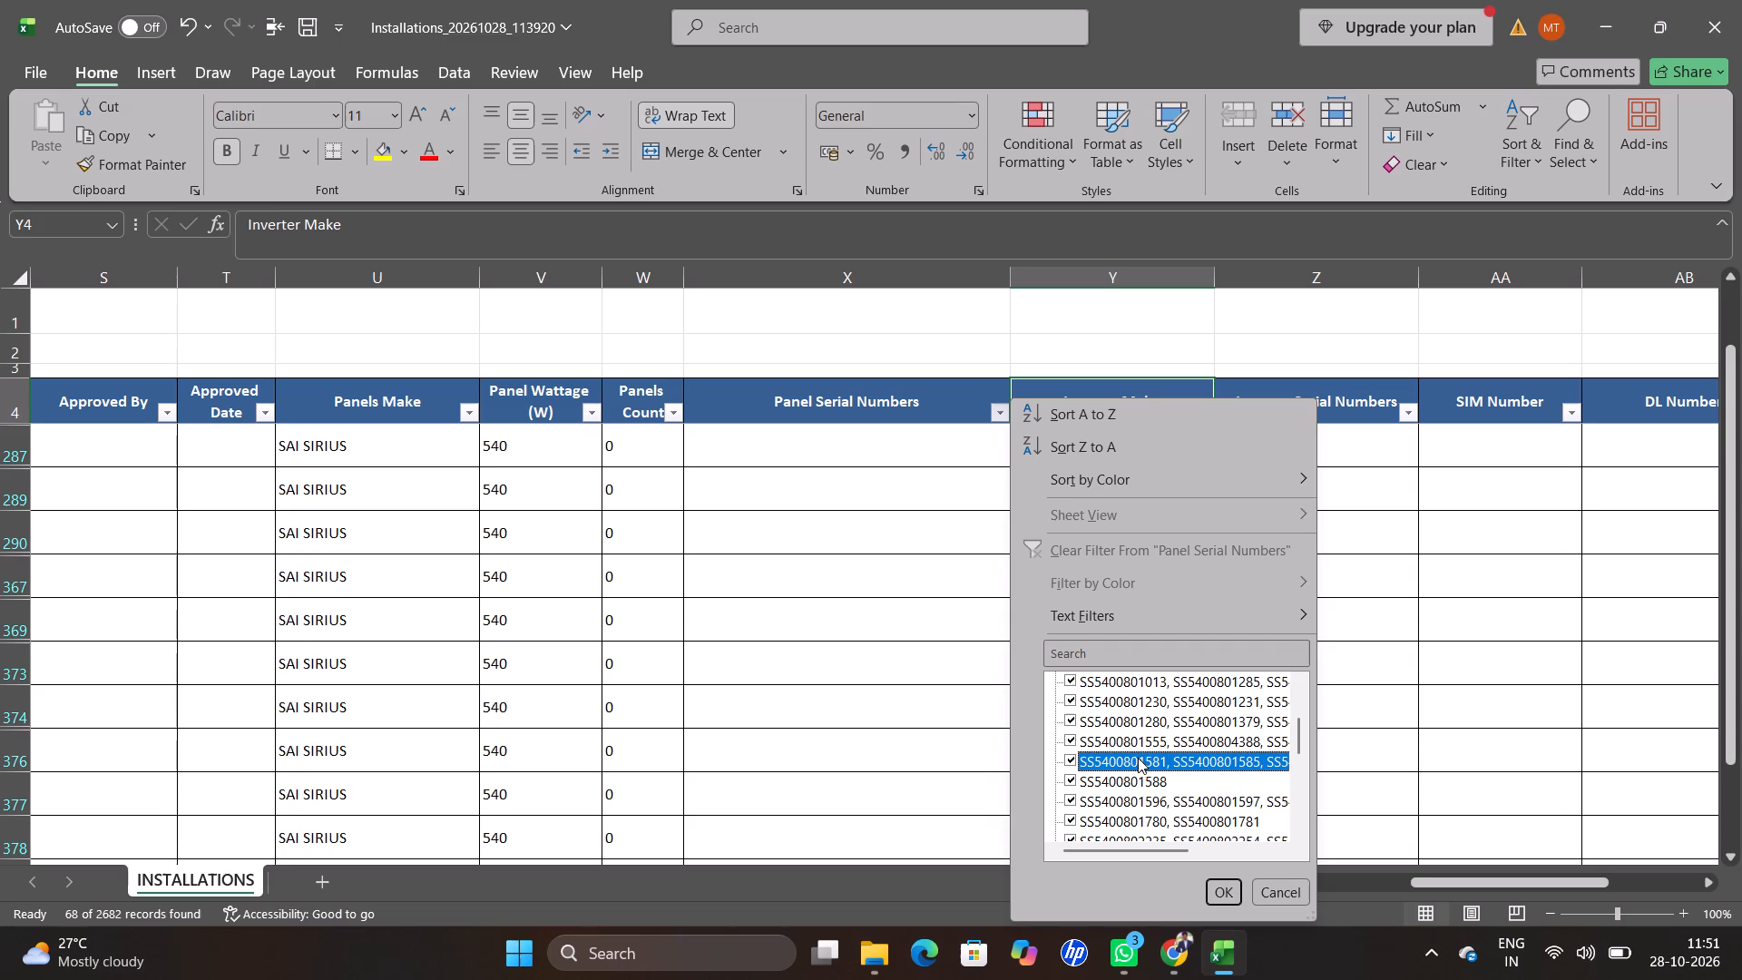
left_click(1138, 786)
scroll(1138, 786, "down", 1)
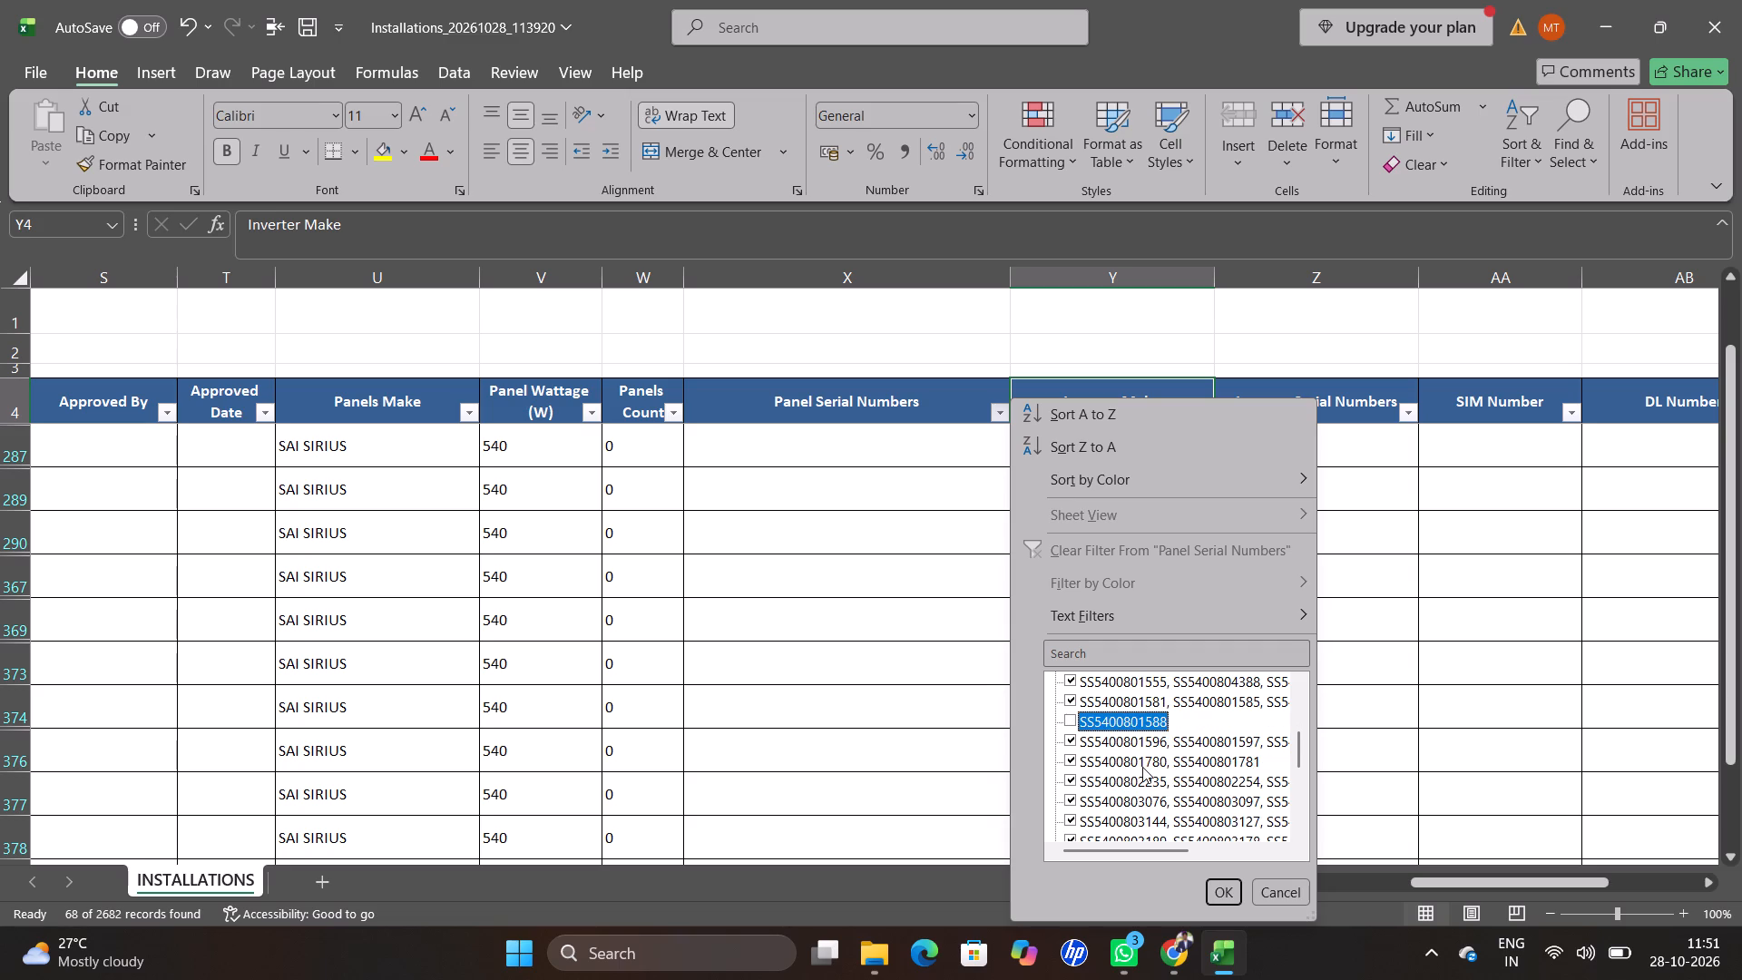
left_click(1143, 756)
scroll(1152, 809, "down", 3)
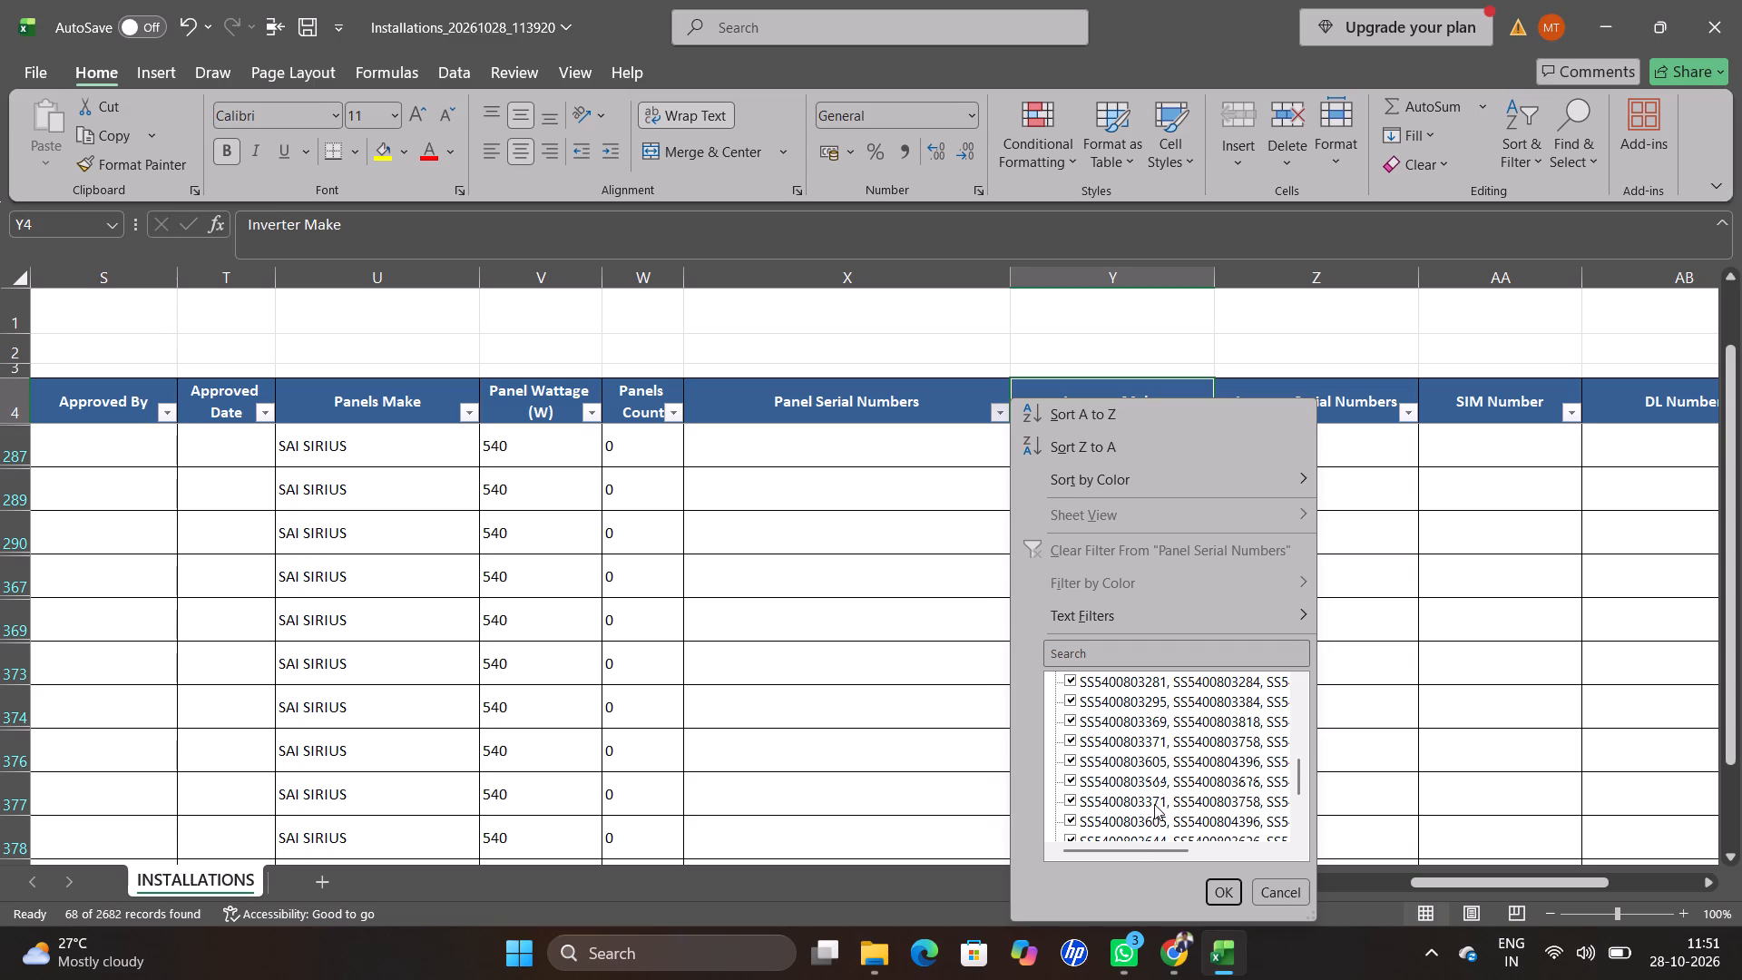
scroll(1121, 816, "down", 5)
left_click(1075, 816)
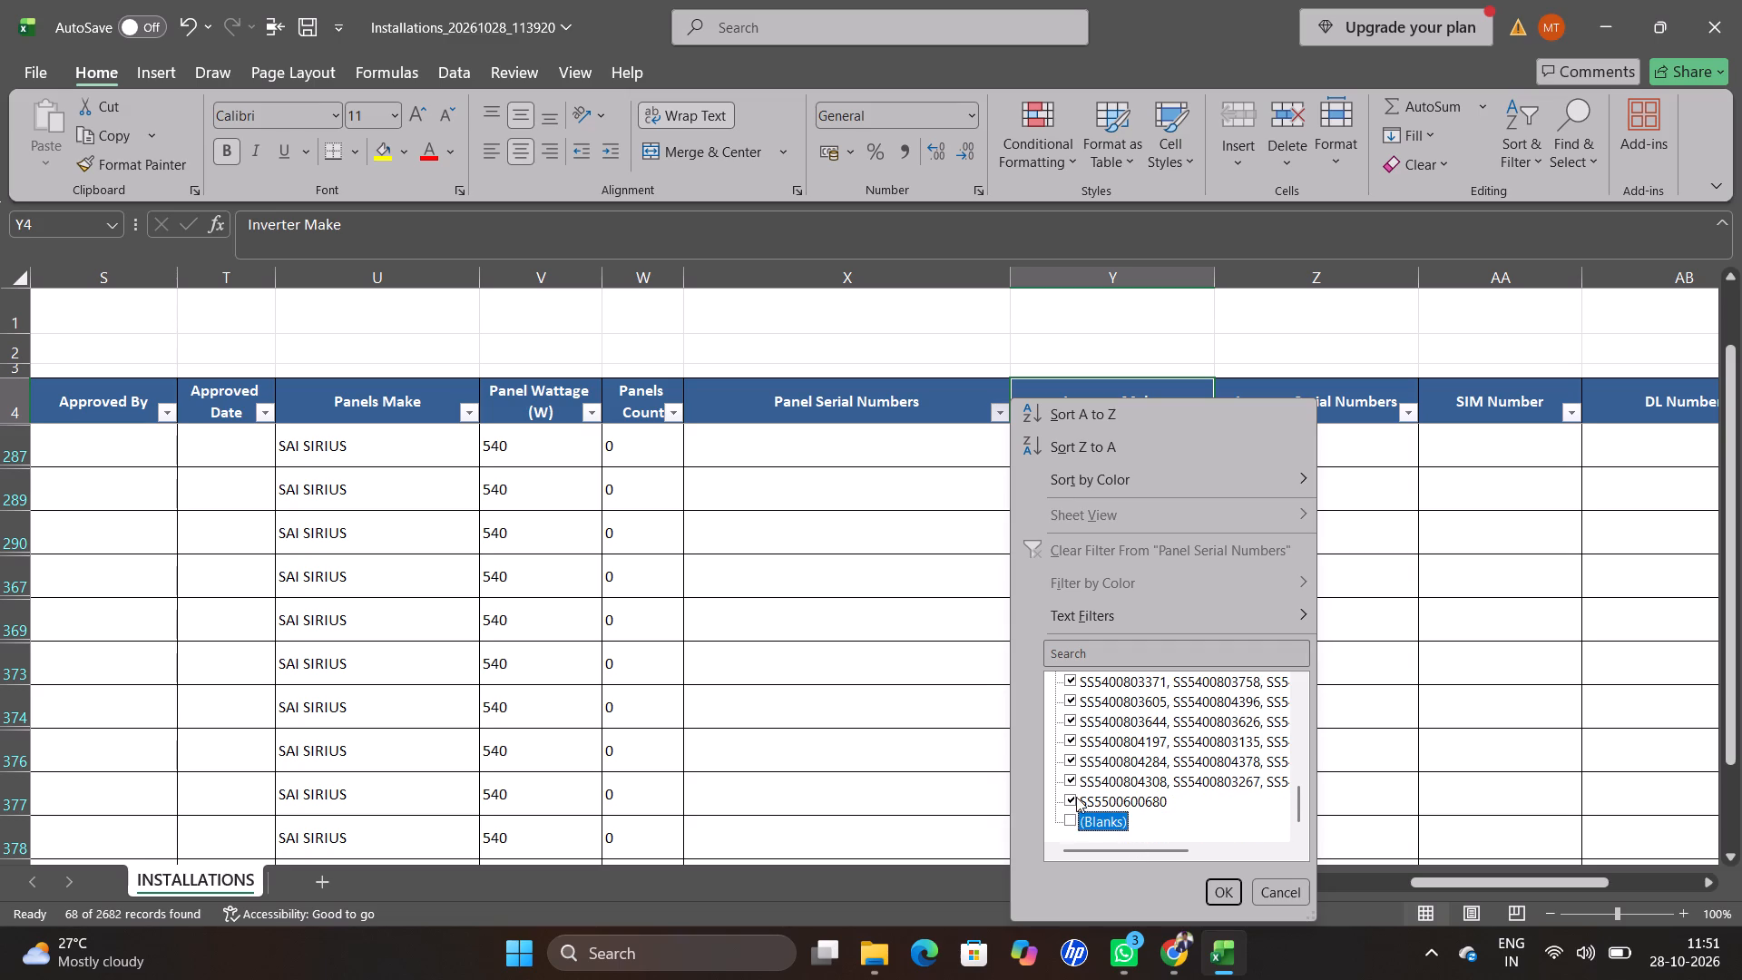
left_click(1076, 797)
left_click_drag(1134, 840, 1203, 846)
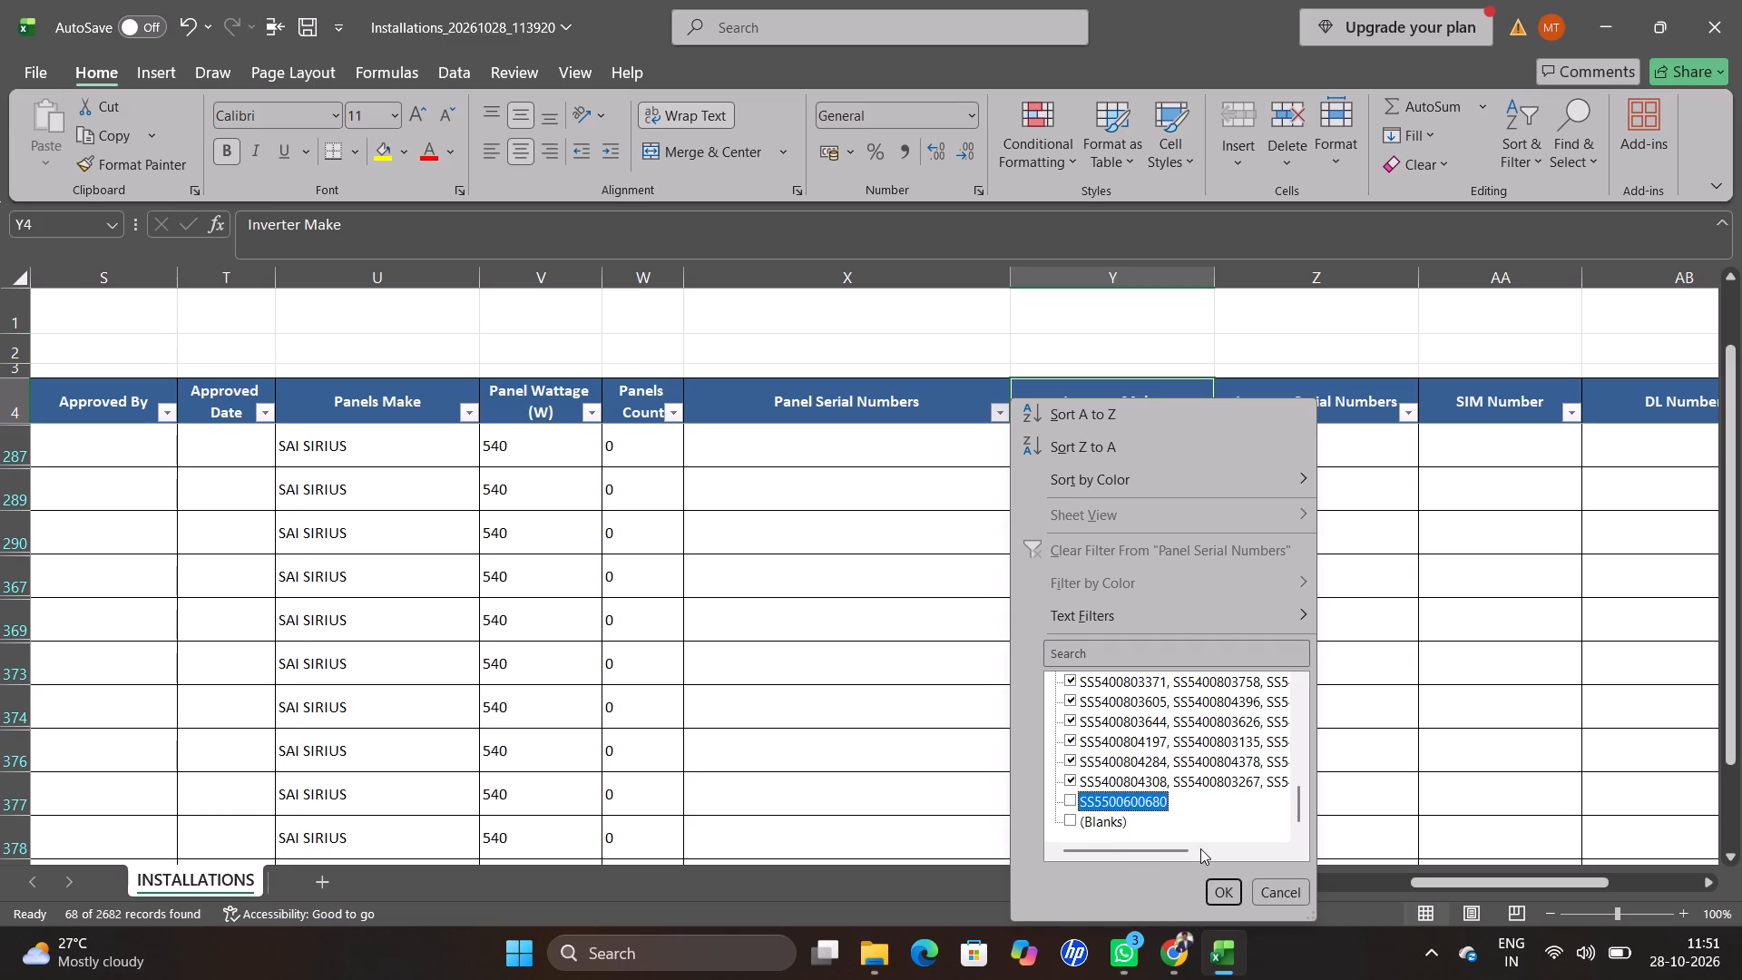
double_click(1200, 848)
scroll(1168, 759, "up", 4)
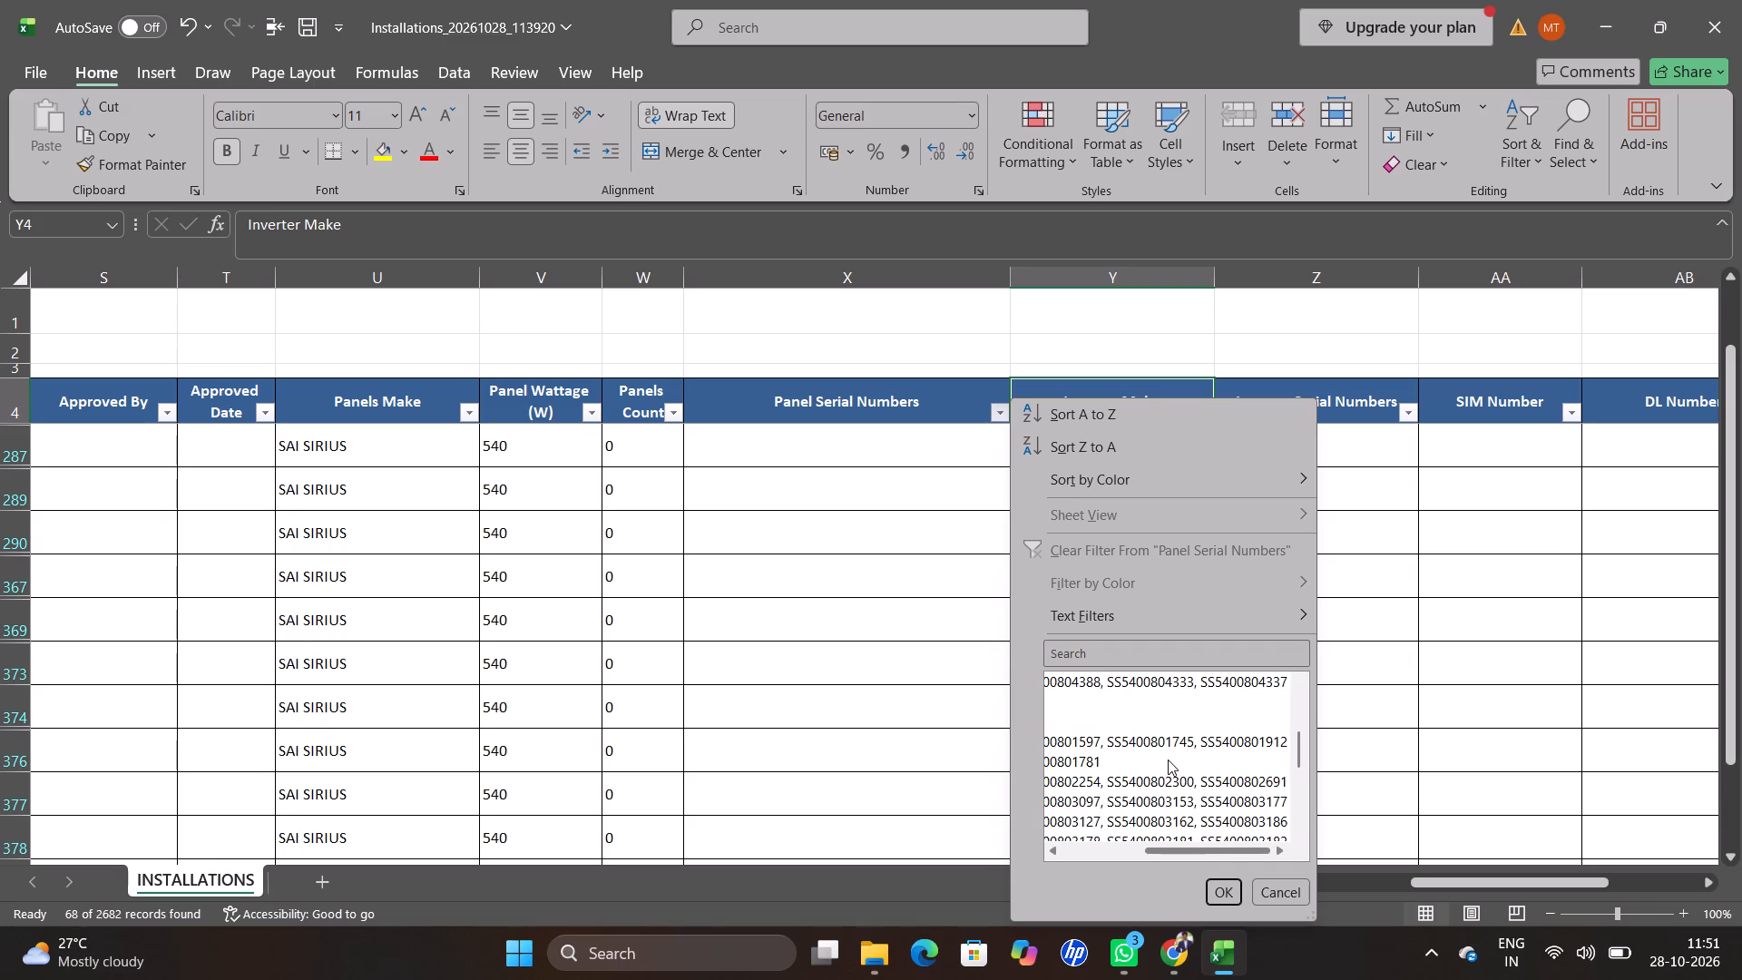
scroll(1168, 759, "up", 4)
scroll(1168, 759, "down", 2)
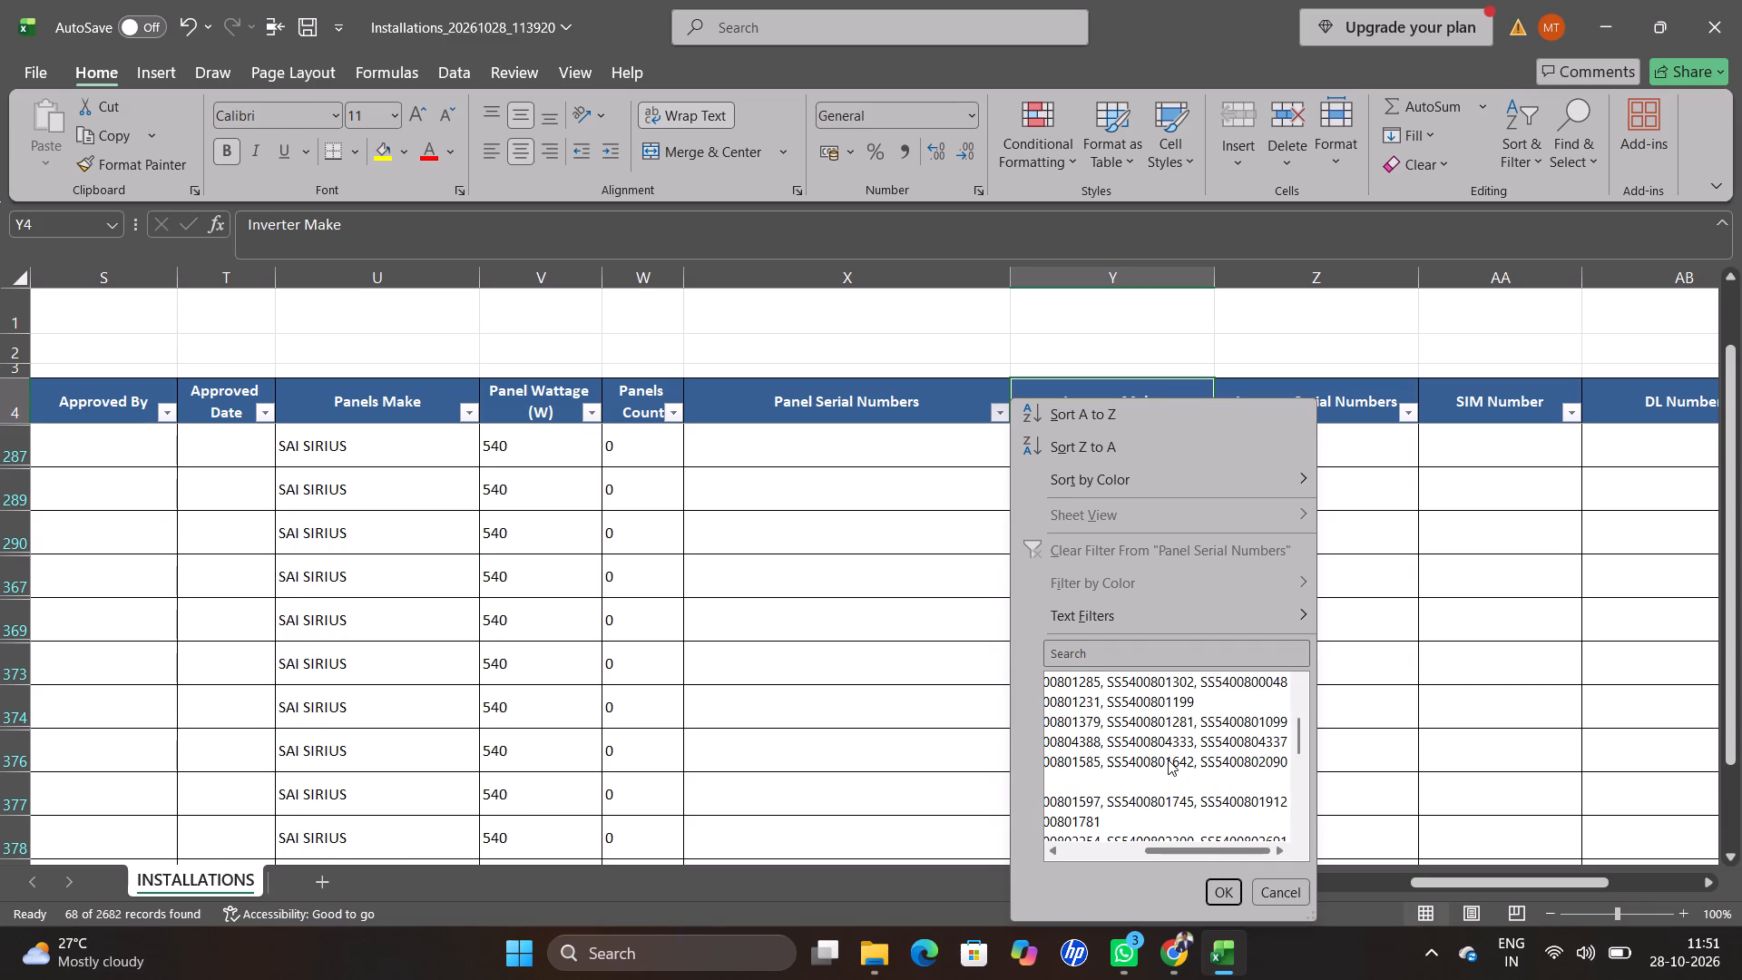
scroll(1168, 759, "up", 2)
left_click_drag(1209, 848, 1145, 856)
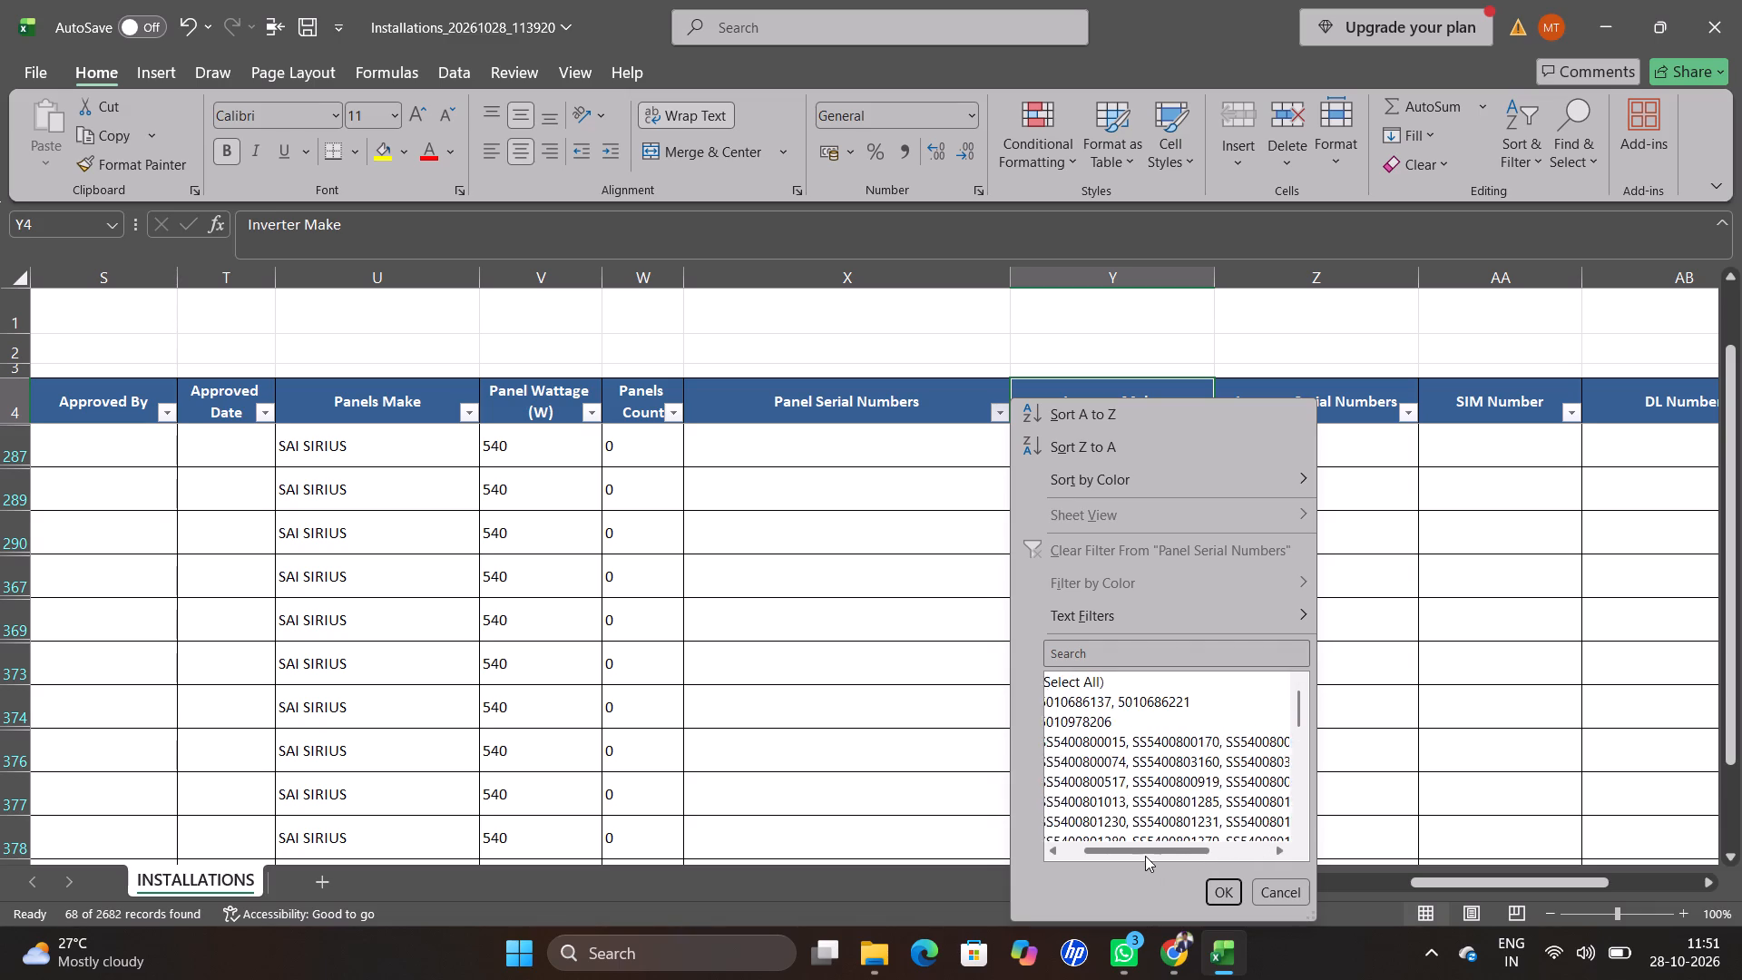
left_click_drag(1145, 856, 1096, 848)
left_click(1079, 816)
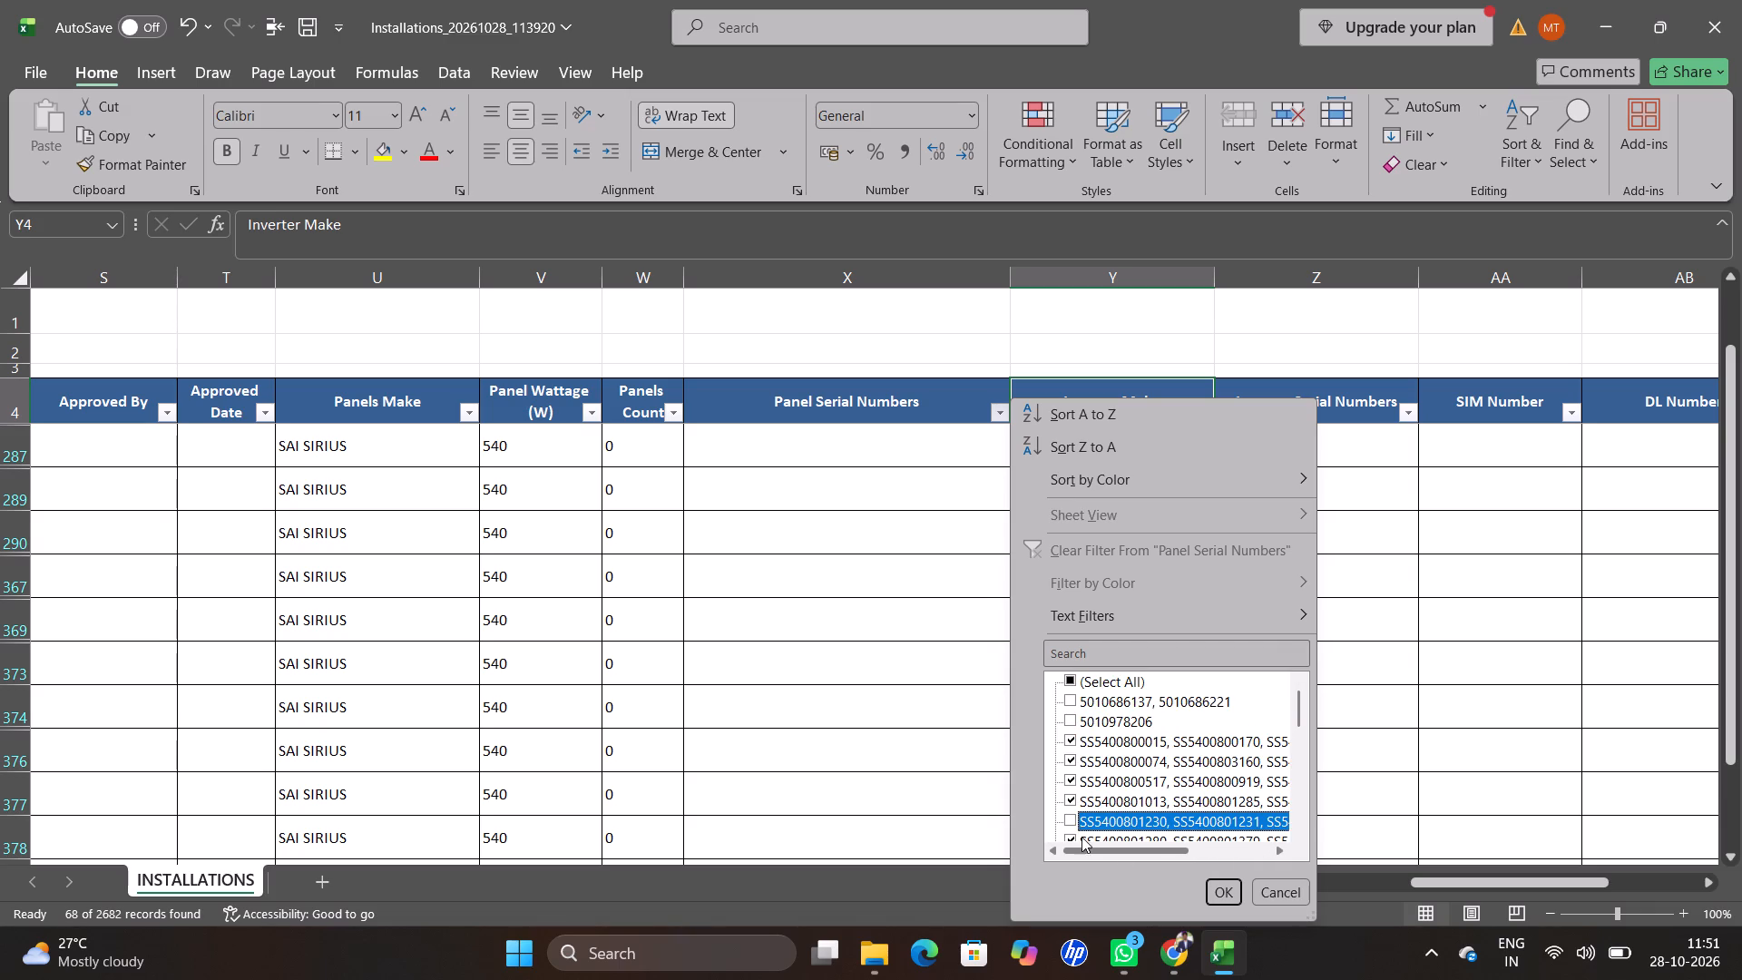
left_click_drag(1090, 845, 1184, 858)
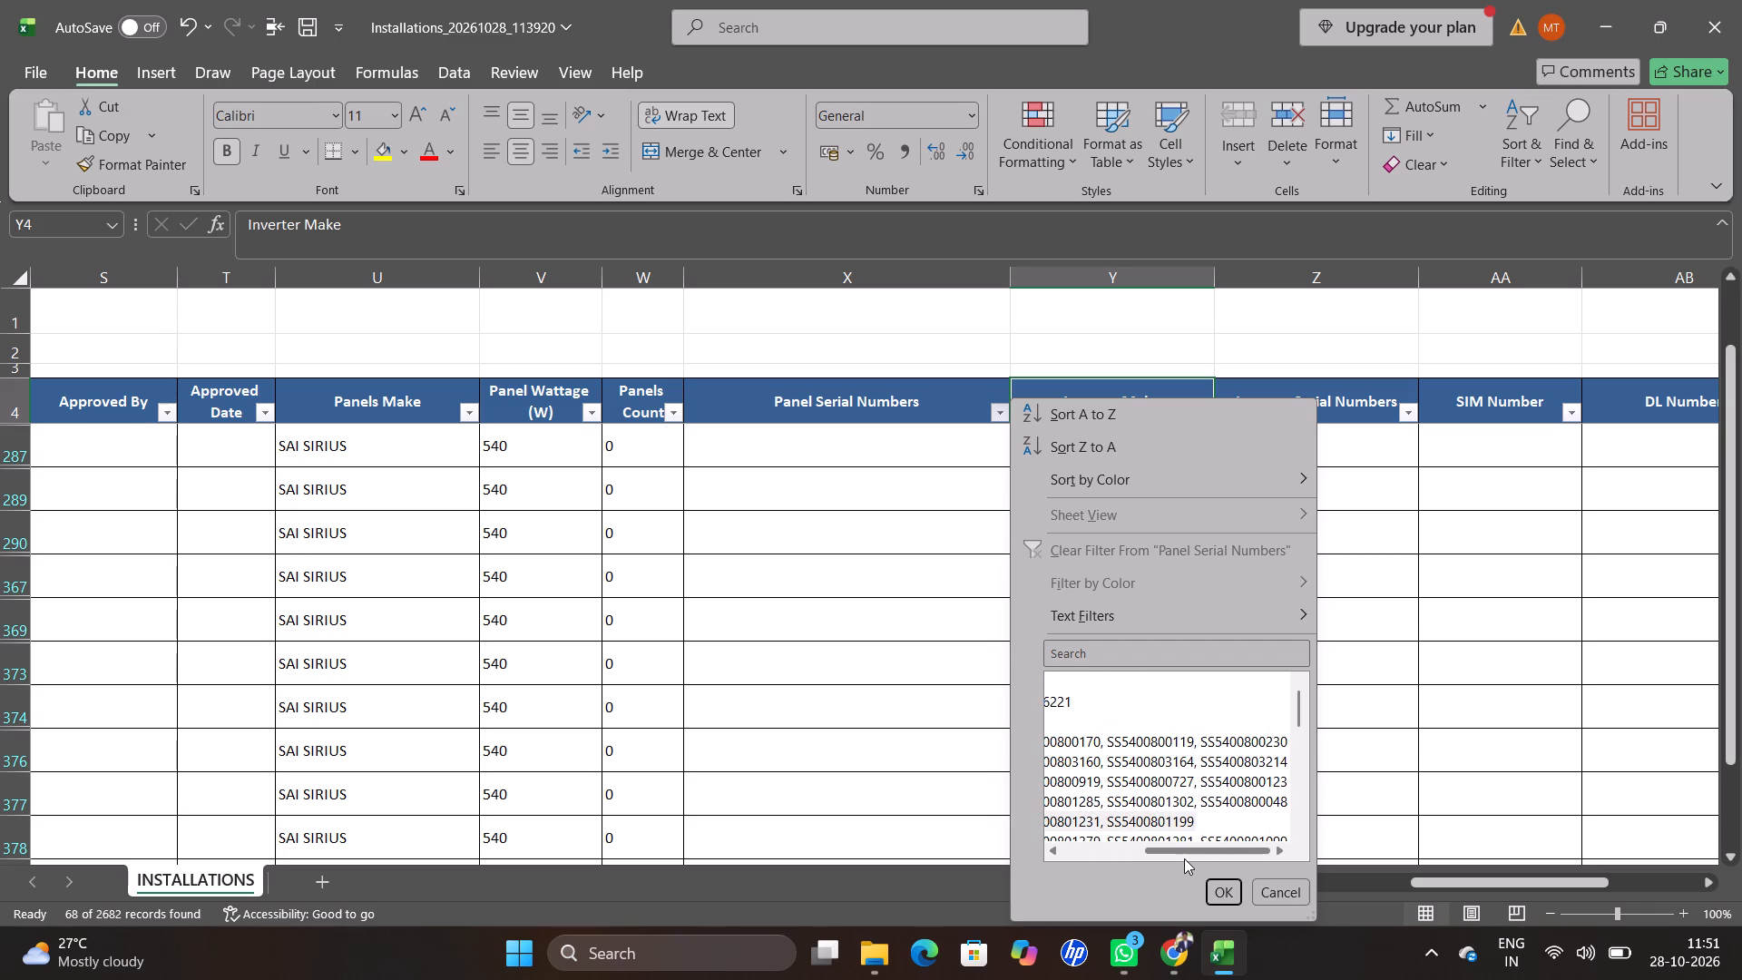
left_click_drag(1184, 858, 1074, 854)
scroll(1192, 728, "down", 1)
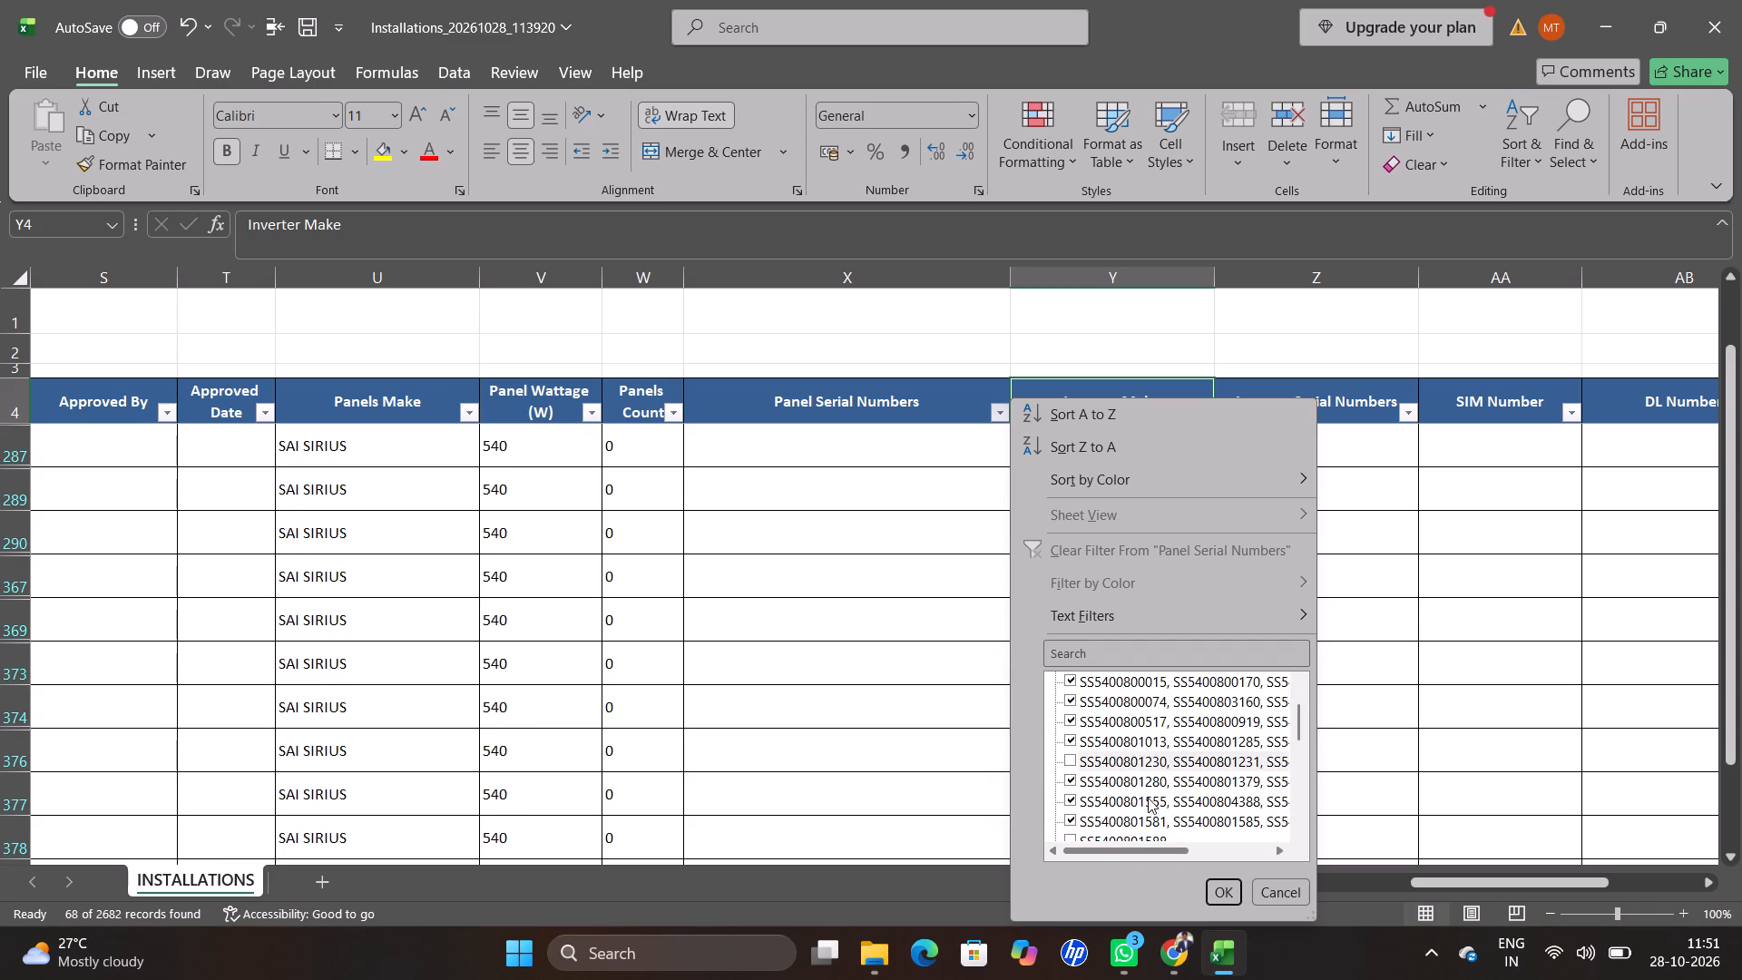
scroll(1140, 779, "down", 1)
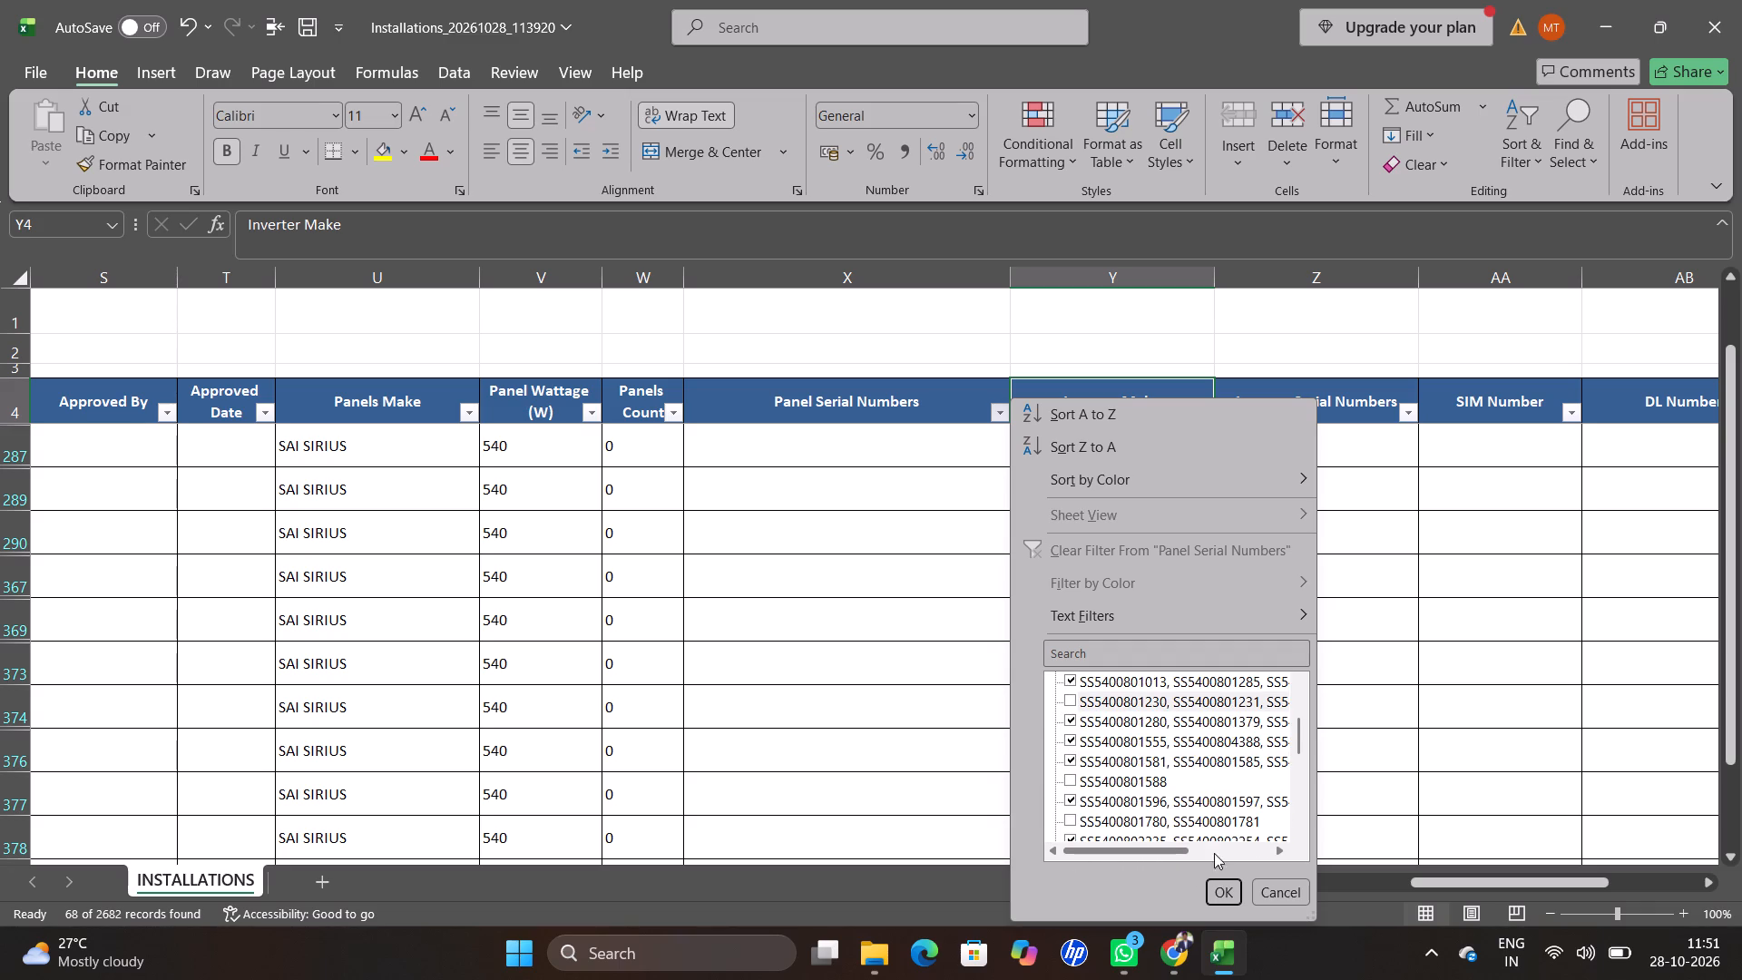
left_click_drag(1173, 841, 1243, 834)
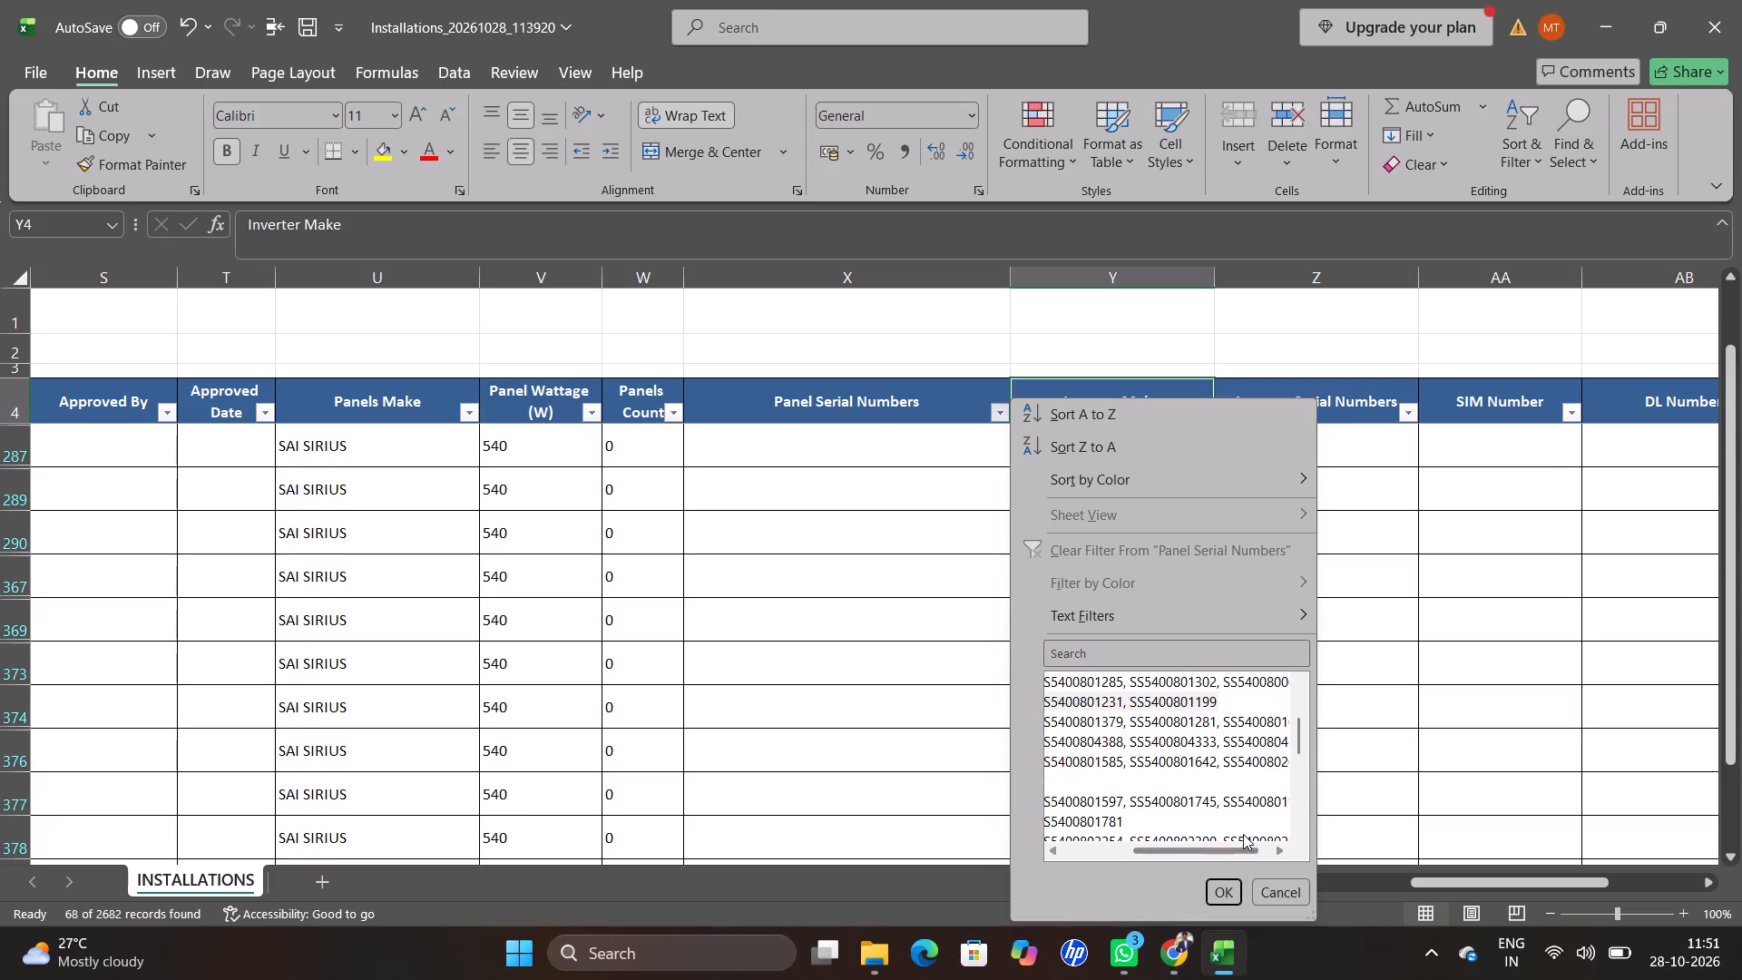
left_click(1228, 889)
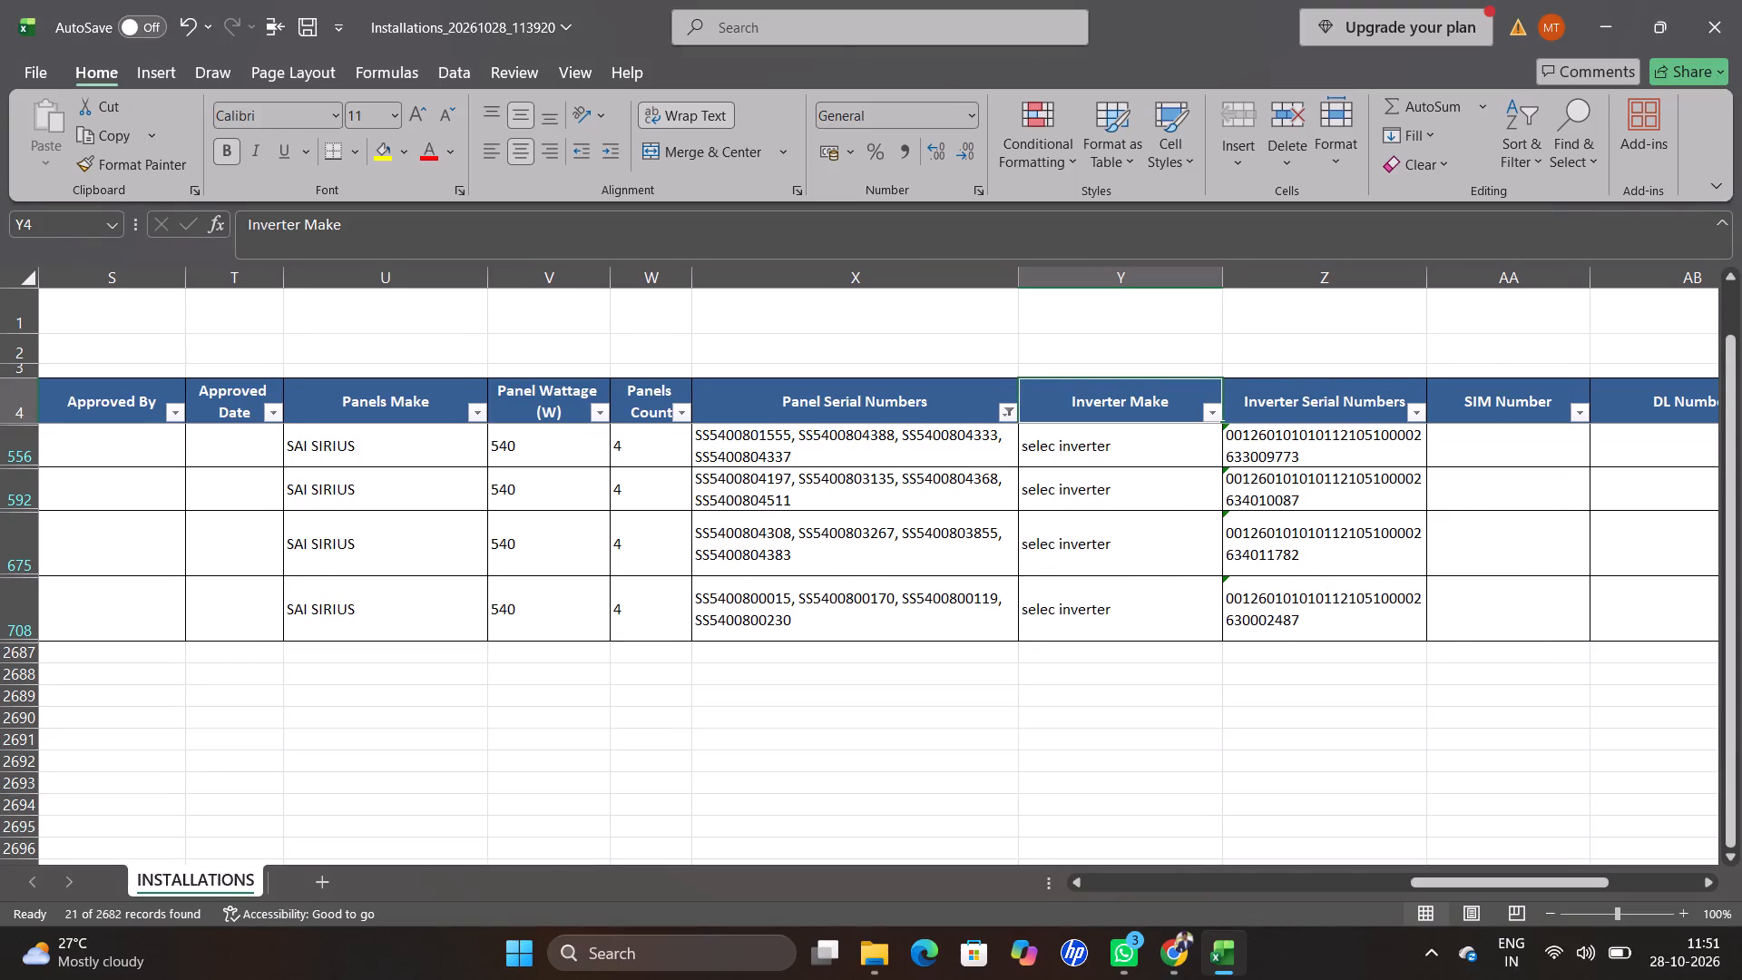
Copy the first filtered record's service number from the report and use it to open that work order on the Sungrace site in Chrome.
scroll(843, 681, "up", 16)
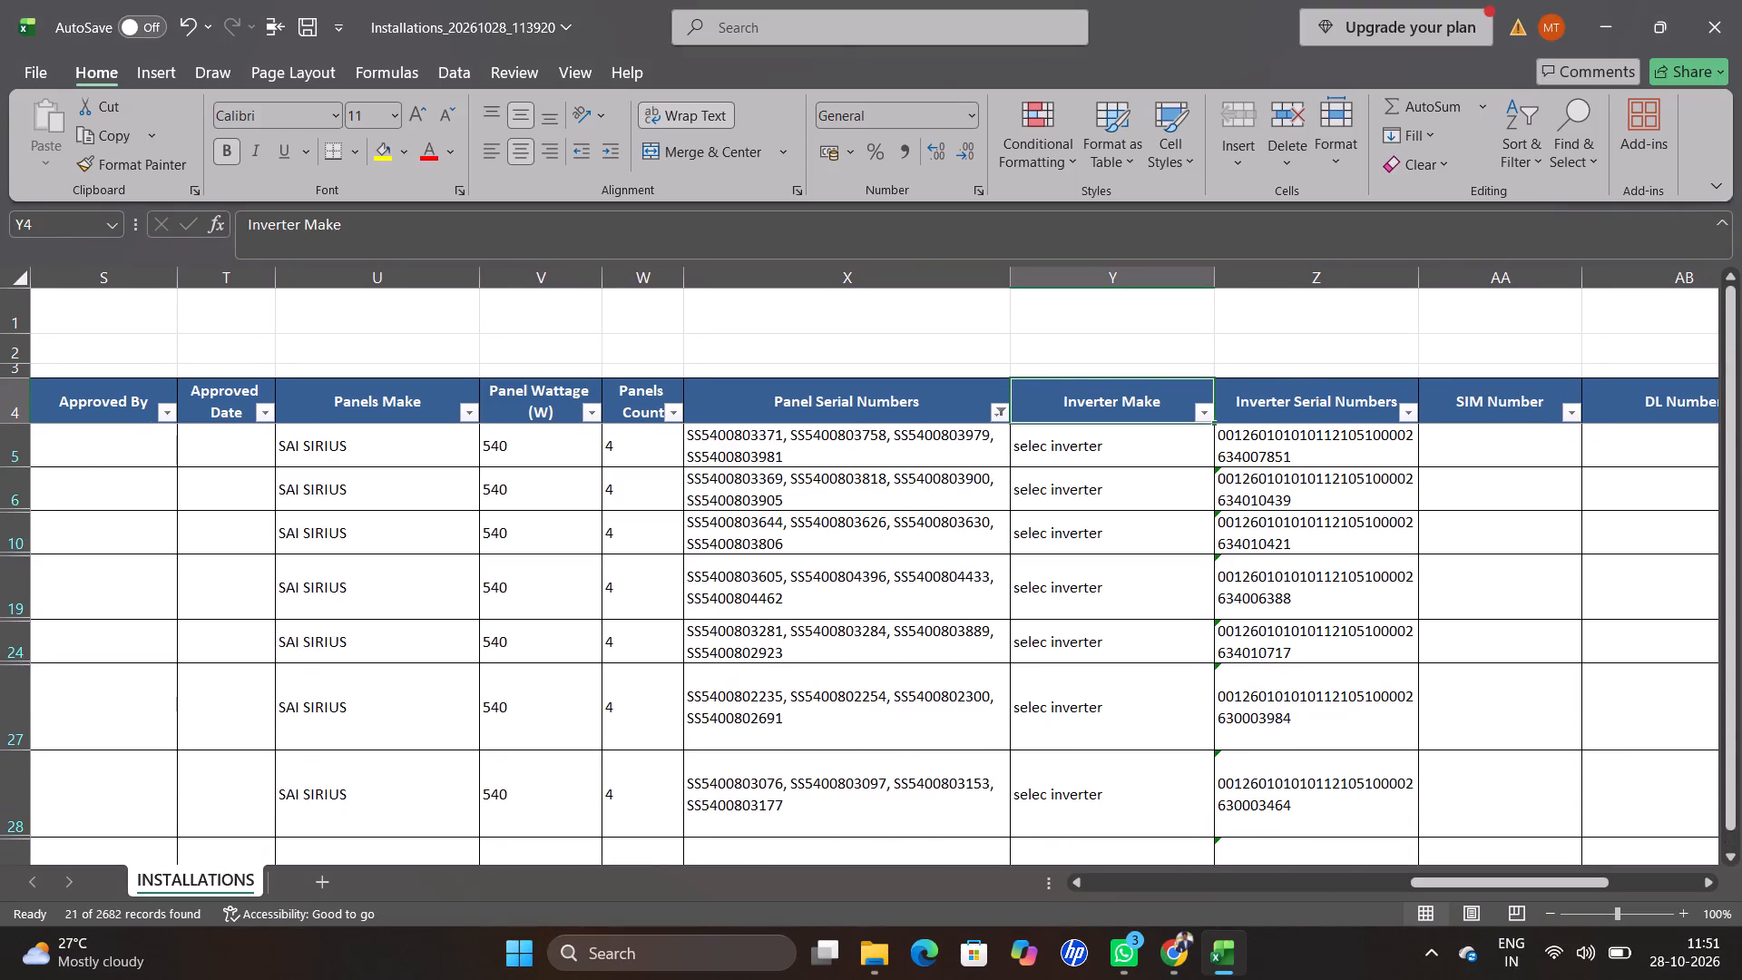
scroll(844, 680, "up", 8)
left_click_drag(1517, 879, 1106, 872)
left_click(194, 410)
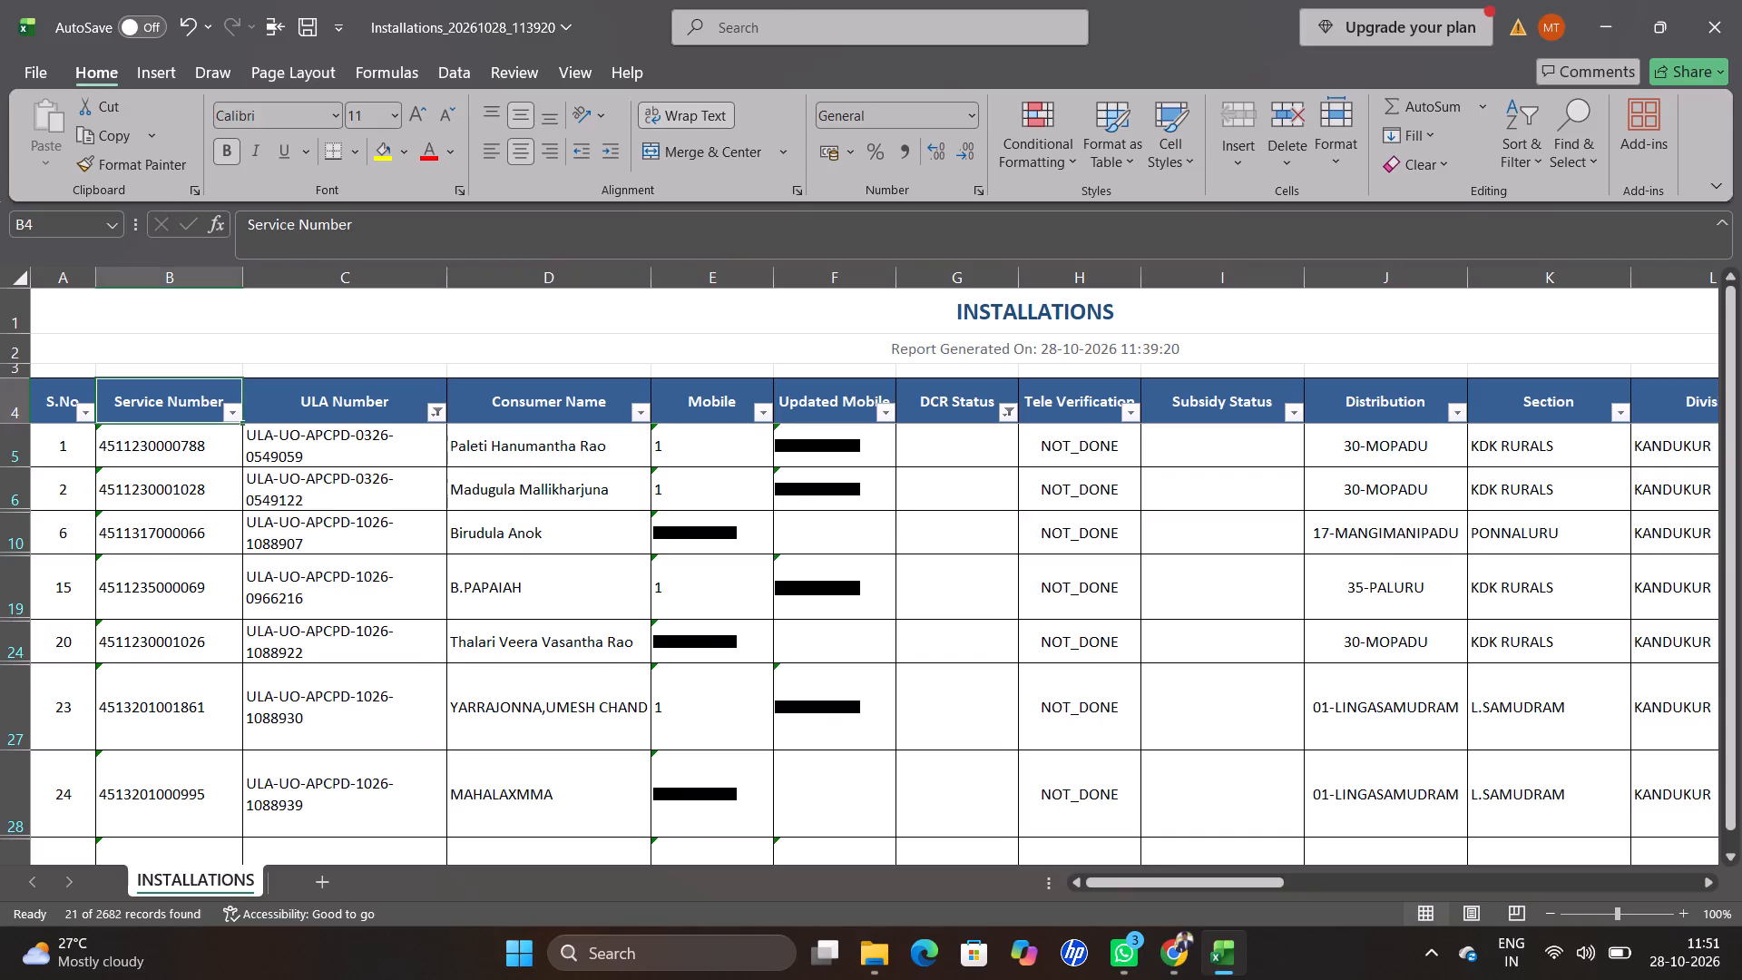
key("Down")
key("ctrl+c")
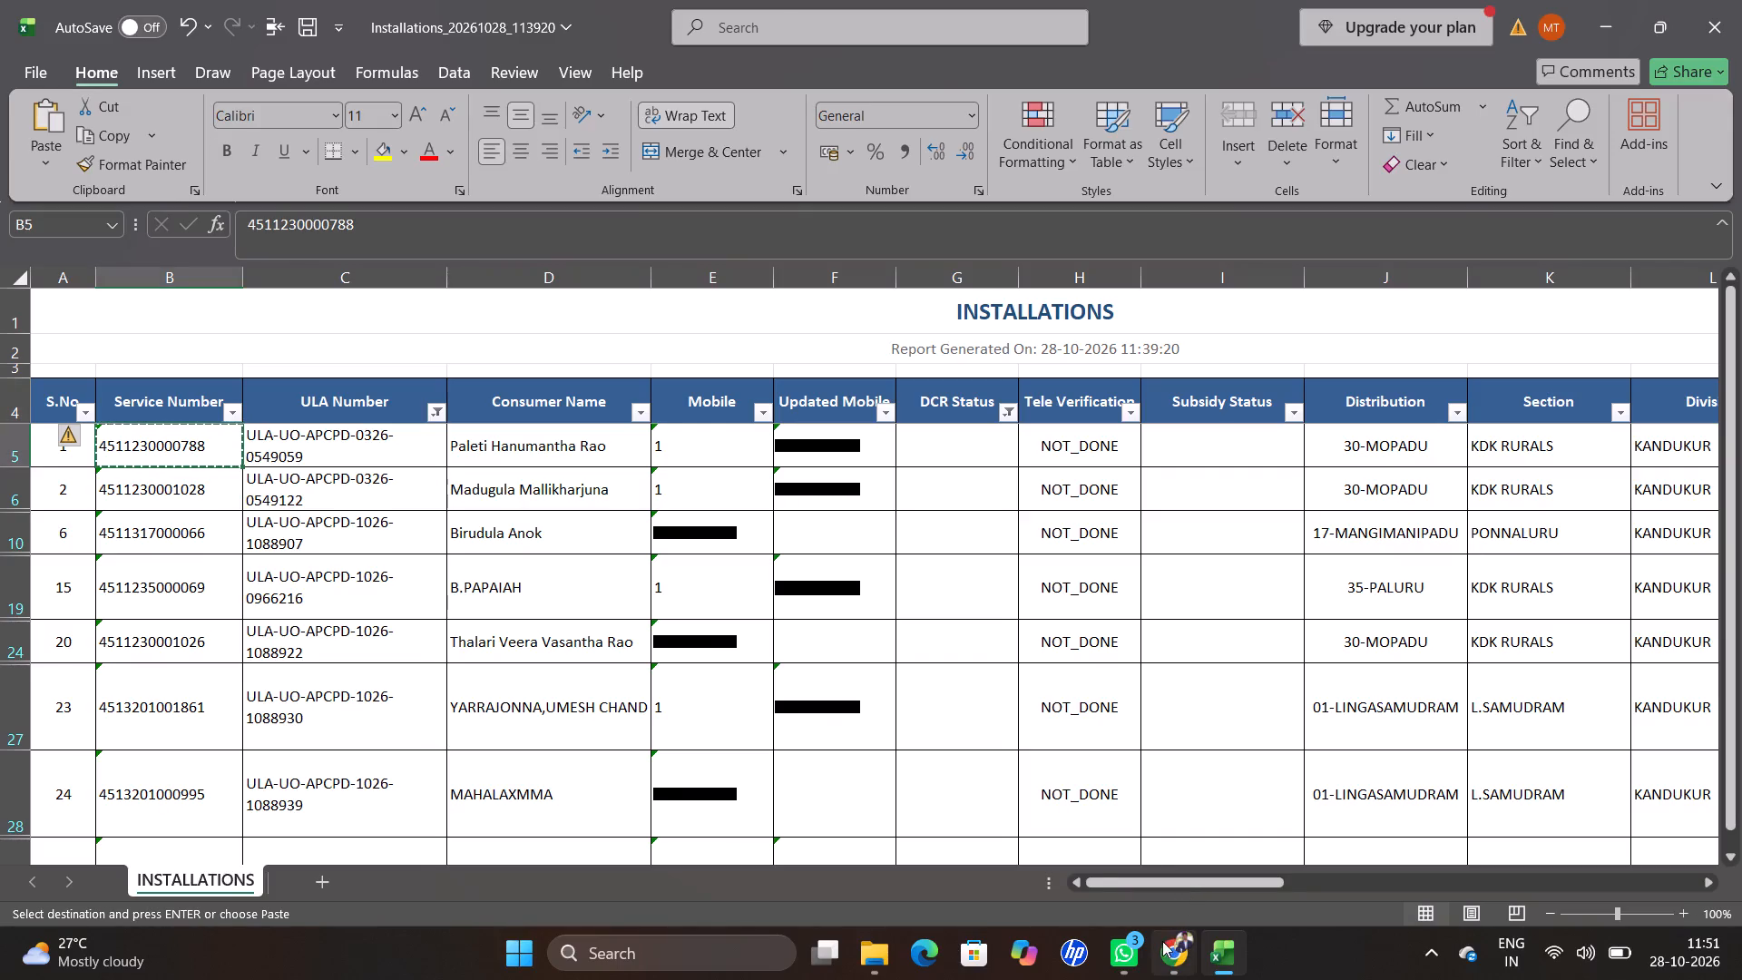
left_click(1151, 868)
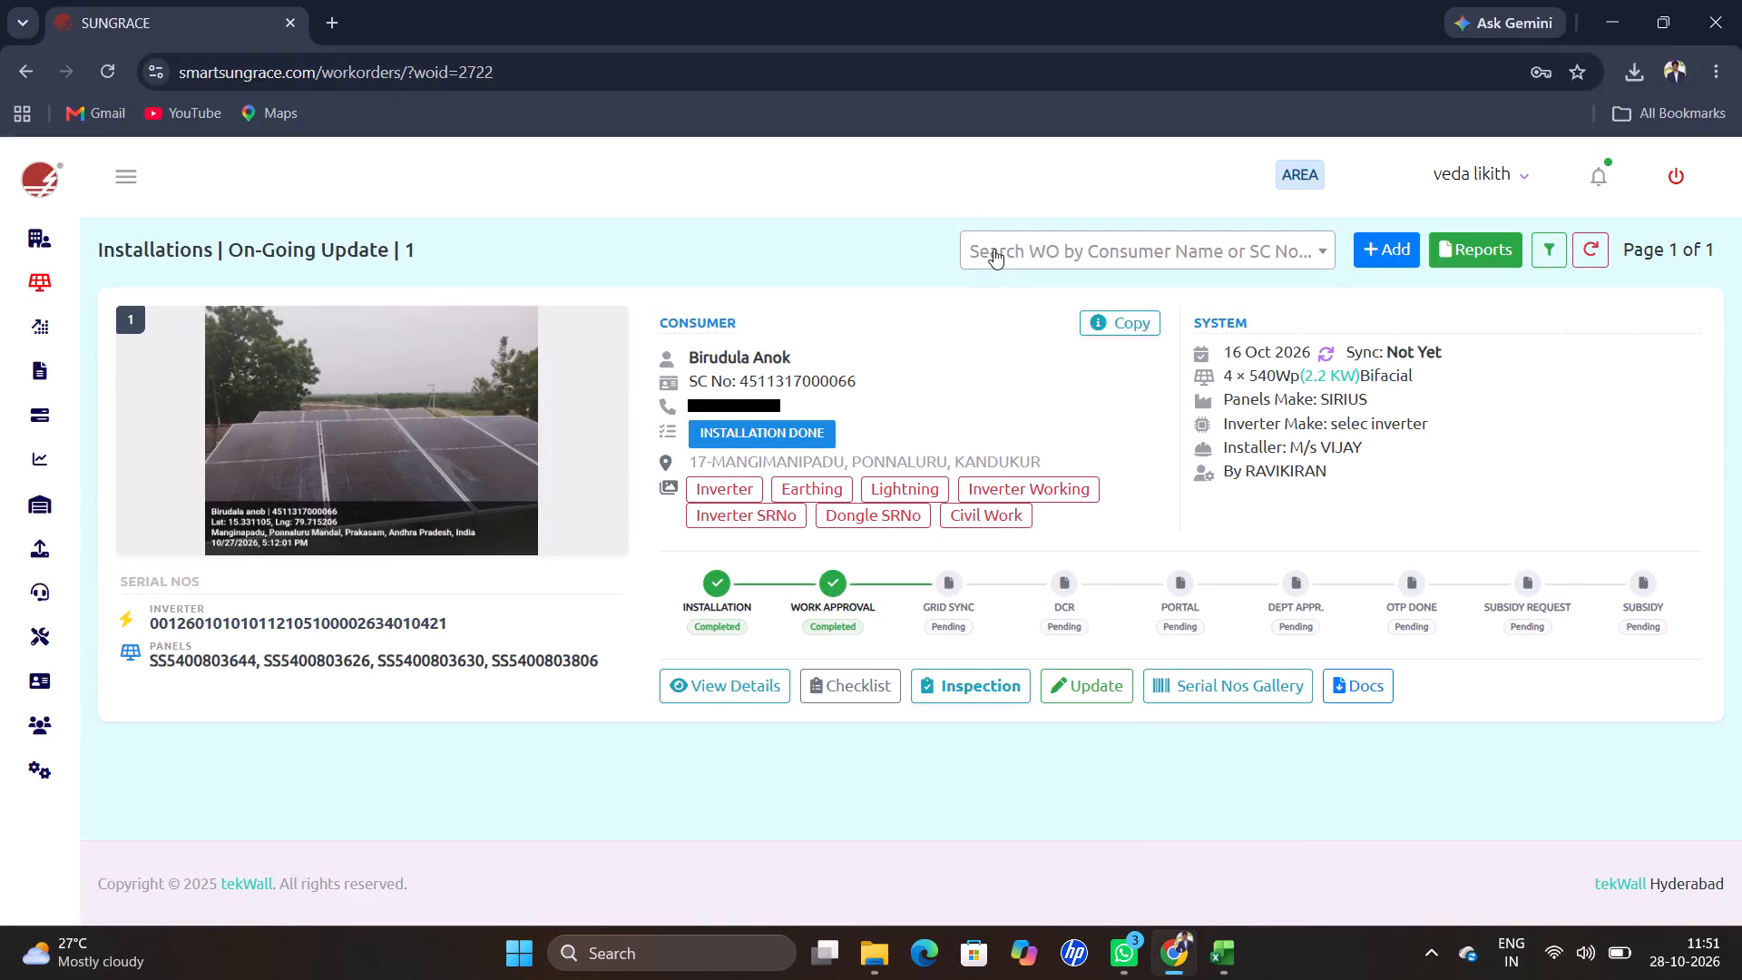
left_click(993, 249)
key("ctrl+v")
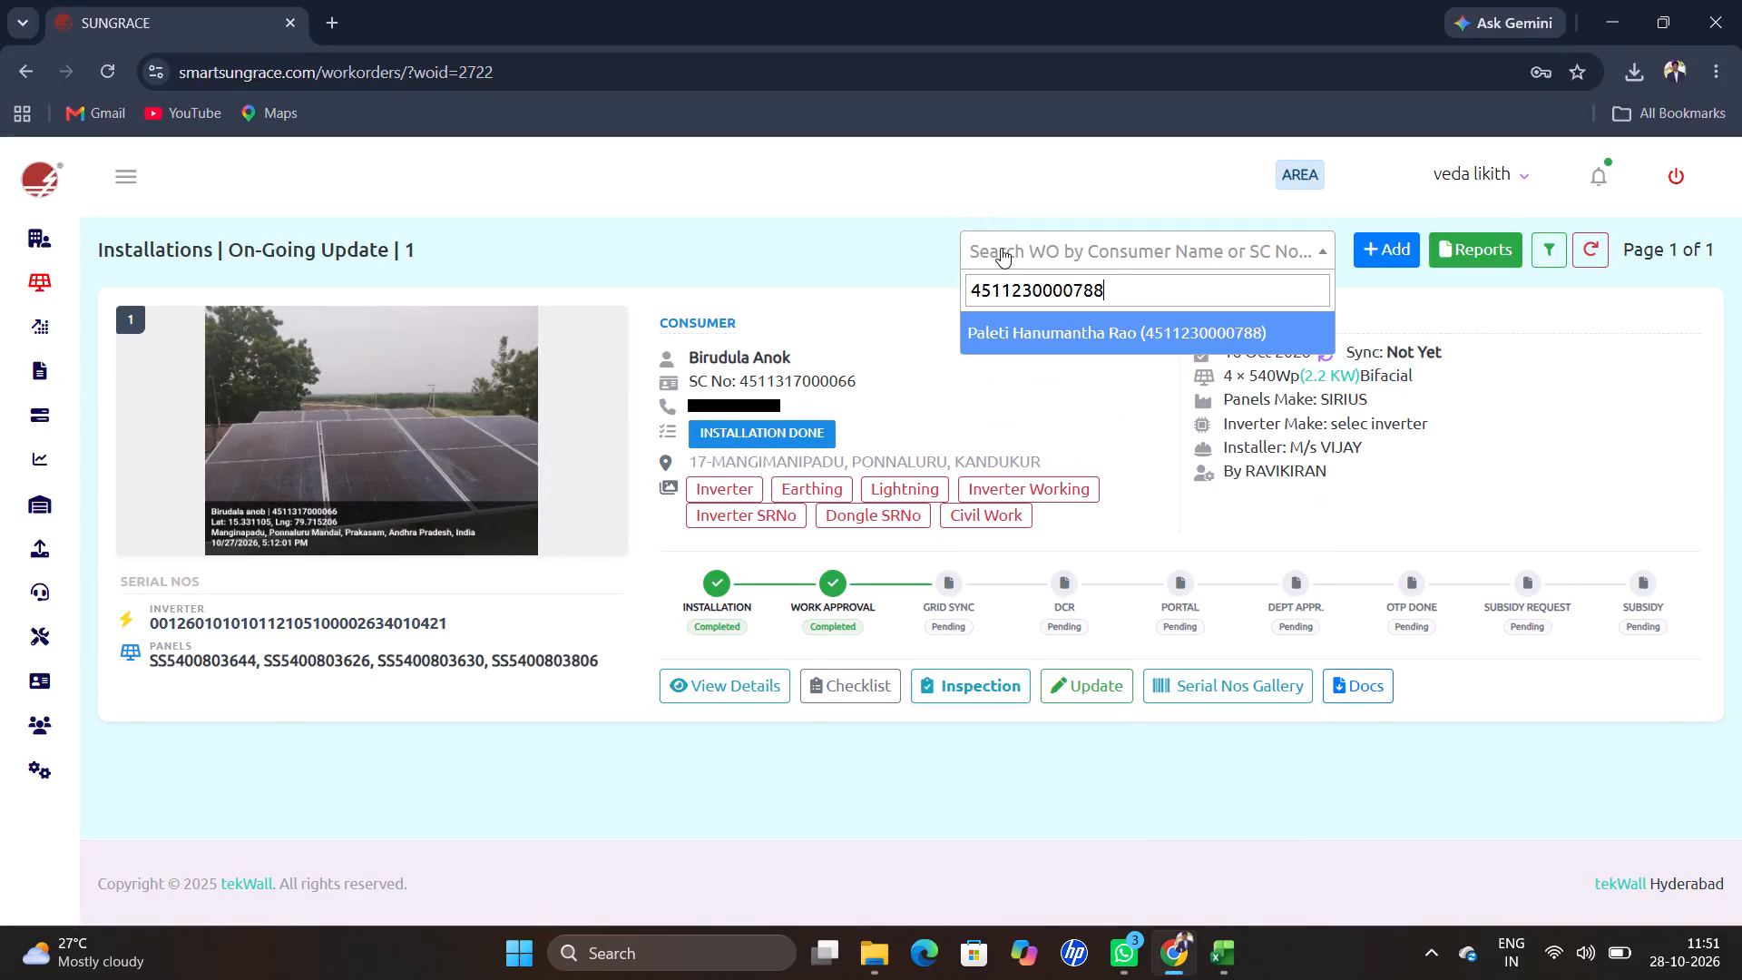
key("Return")
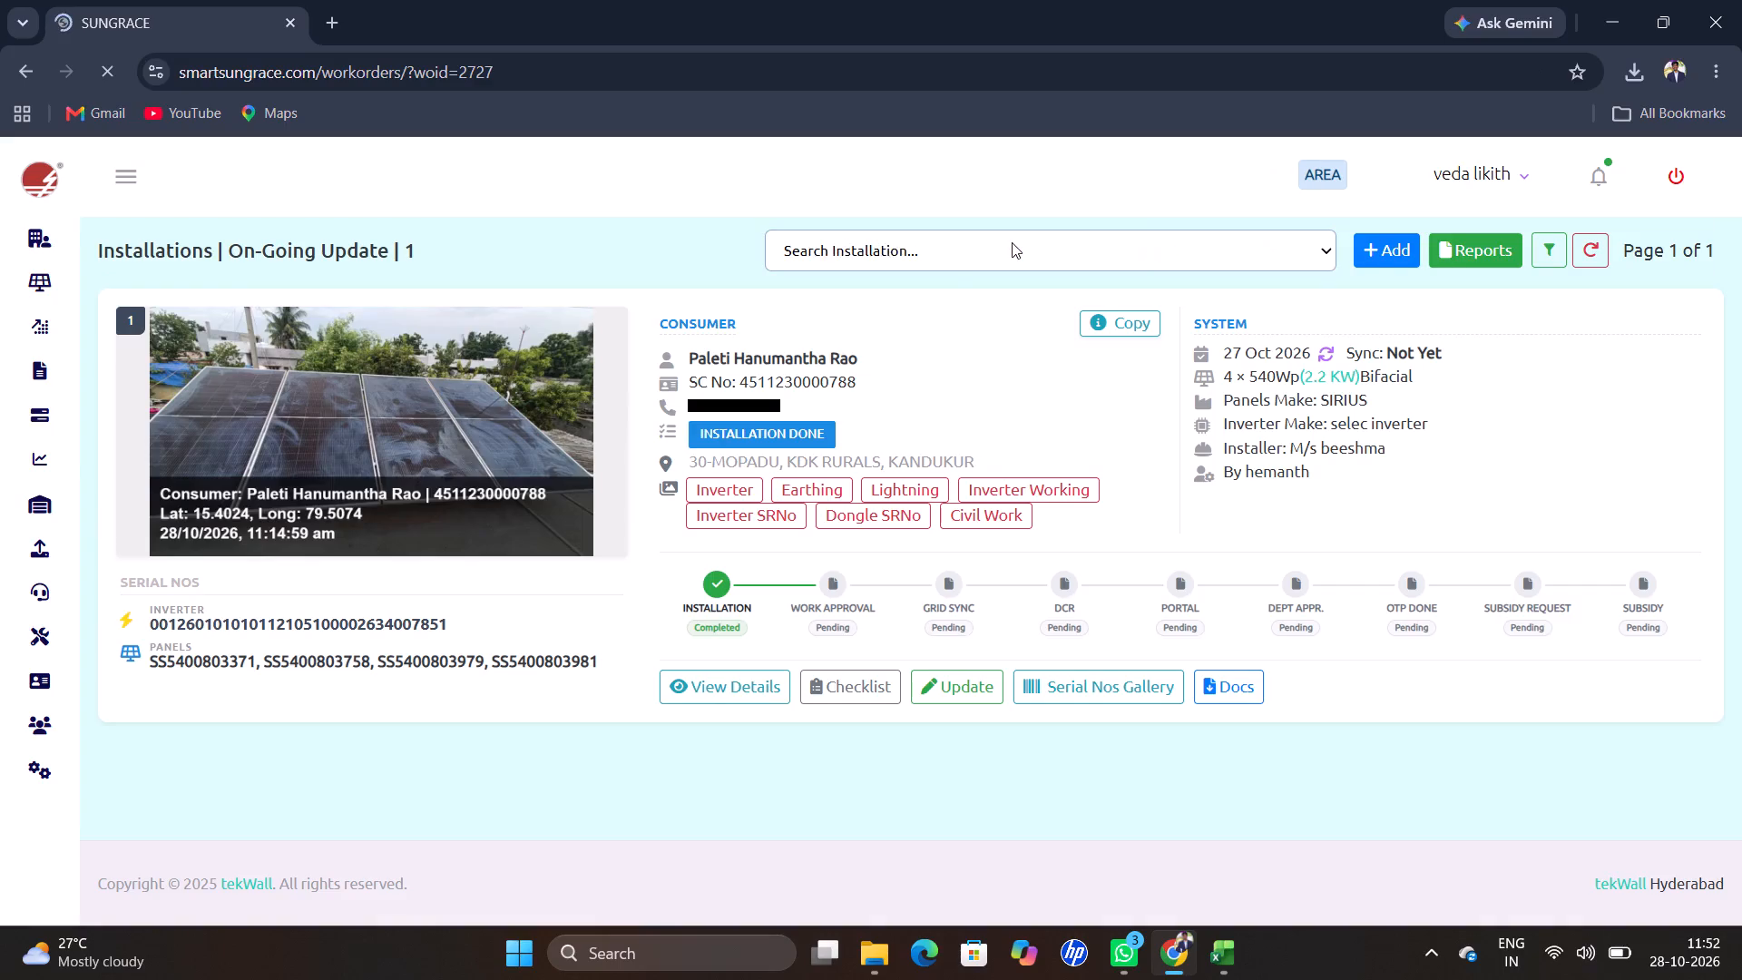
Copy the ULA number from the opened work order's consumer details.
left_click(1127, 318)
left_click(1110, 434)
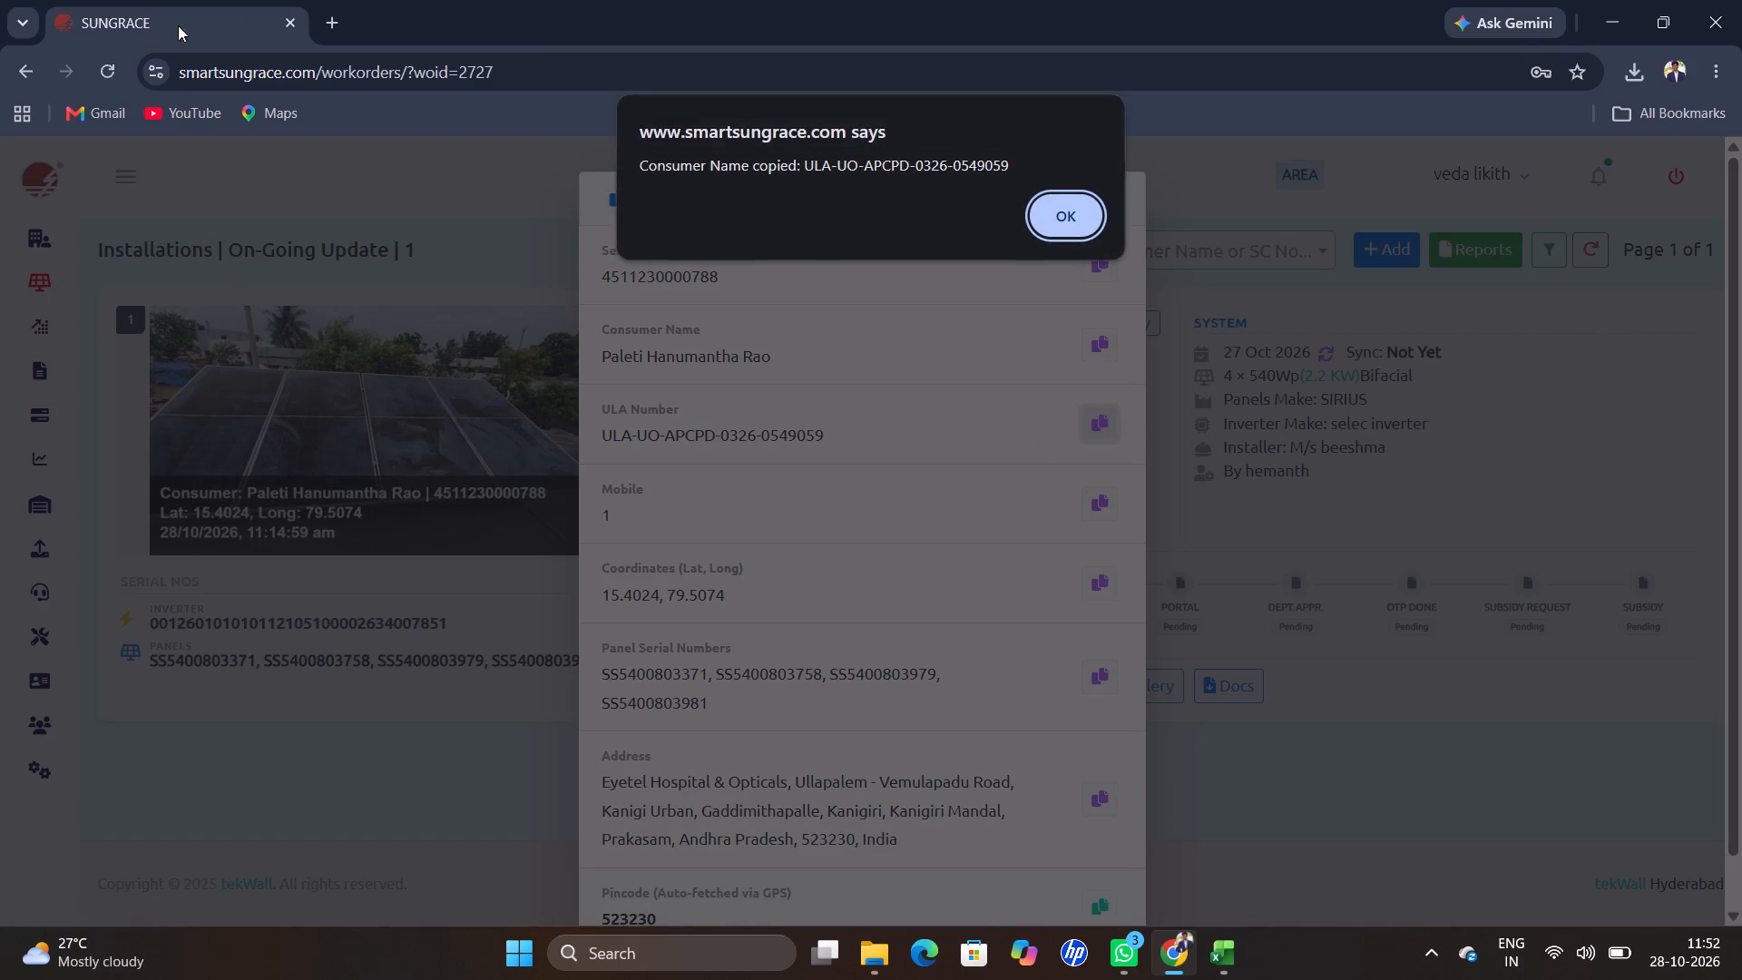
Search for "nice portal" in a new browser tab, open the NISE DCR Verification Portal and go to its login/registration.
left_click(330, 12)
left_click(701, 451)
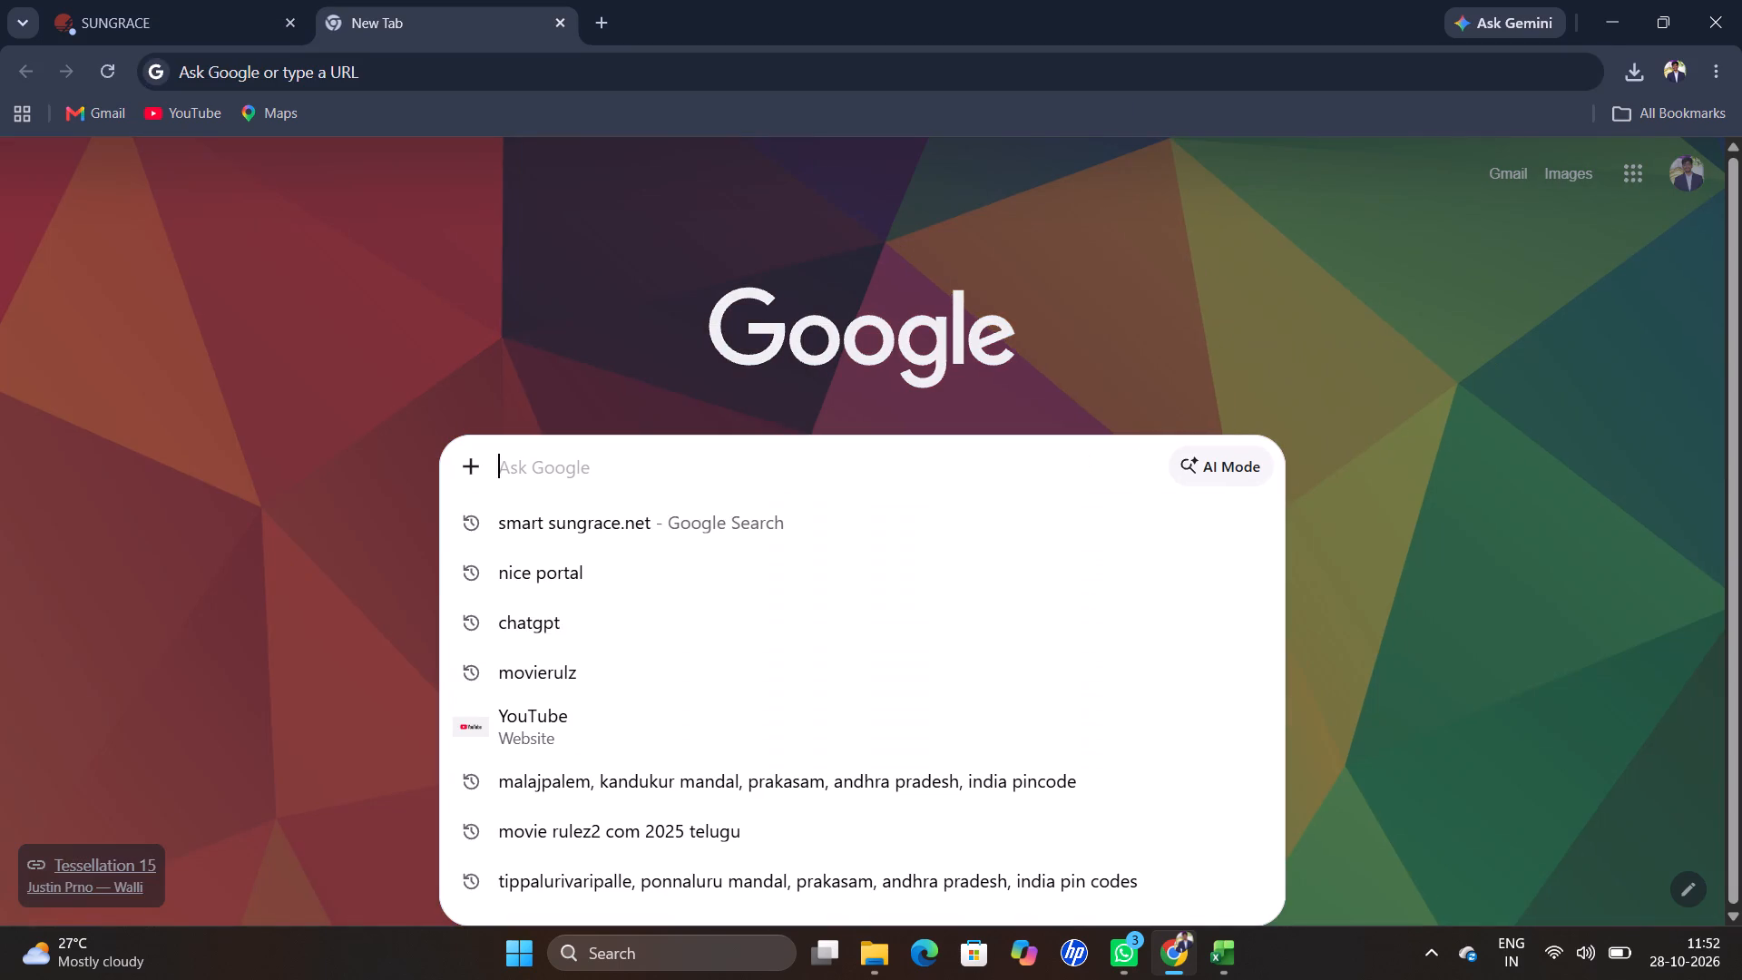
left_click(564, 563)
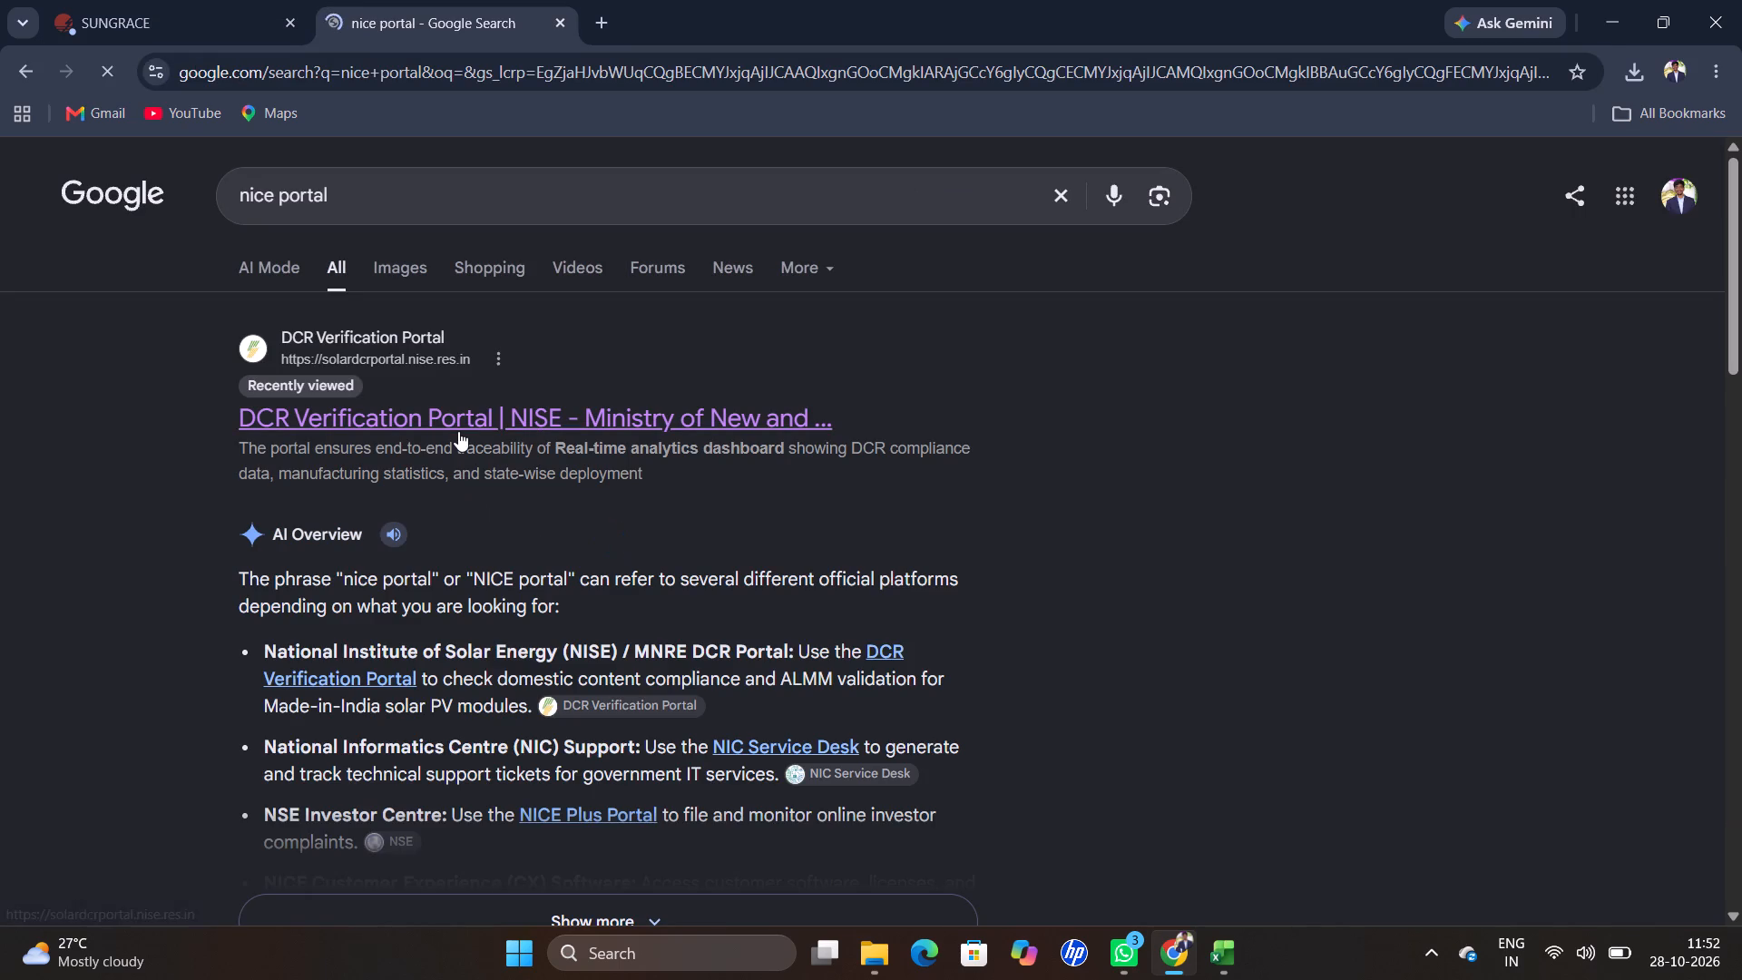
left_click(460, 409)
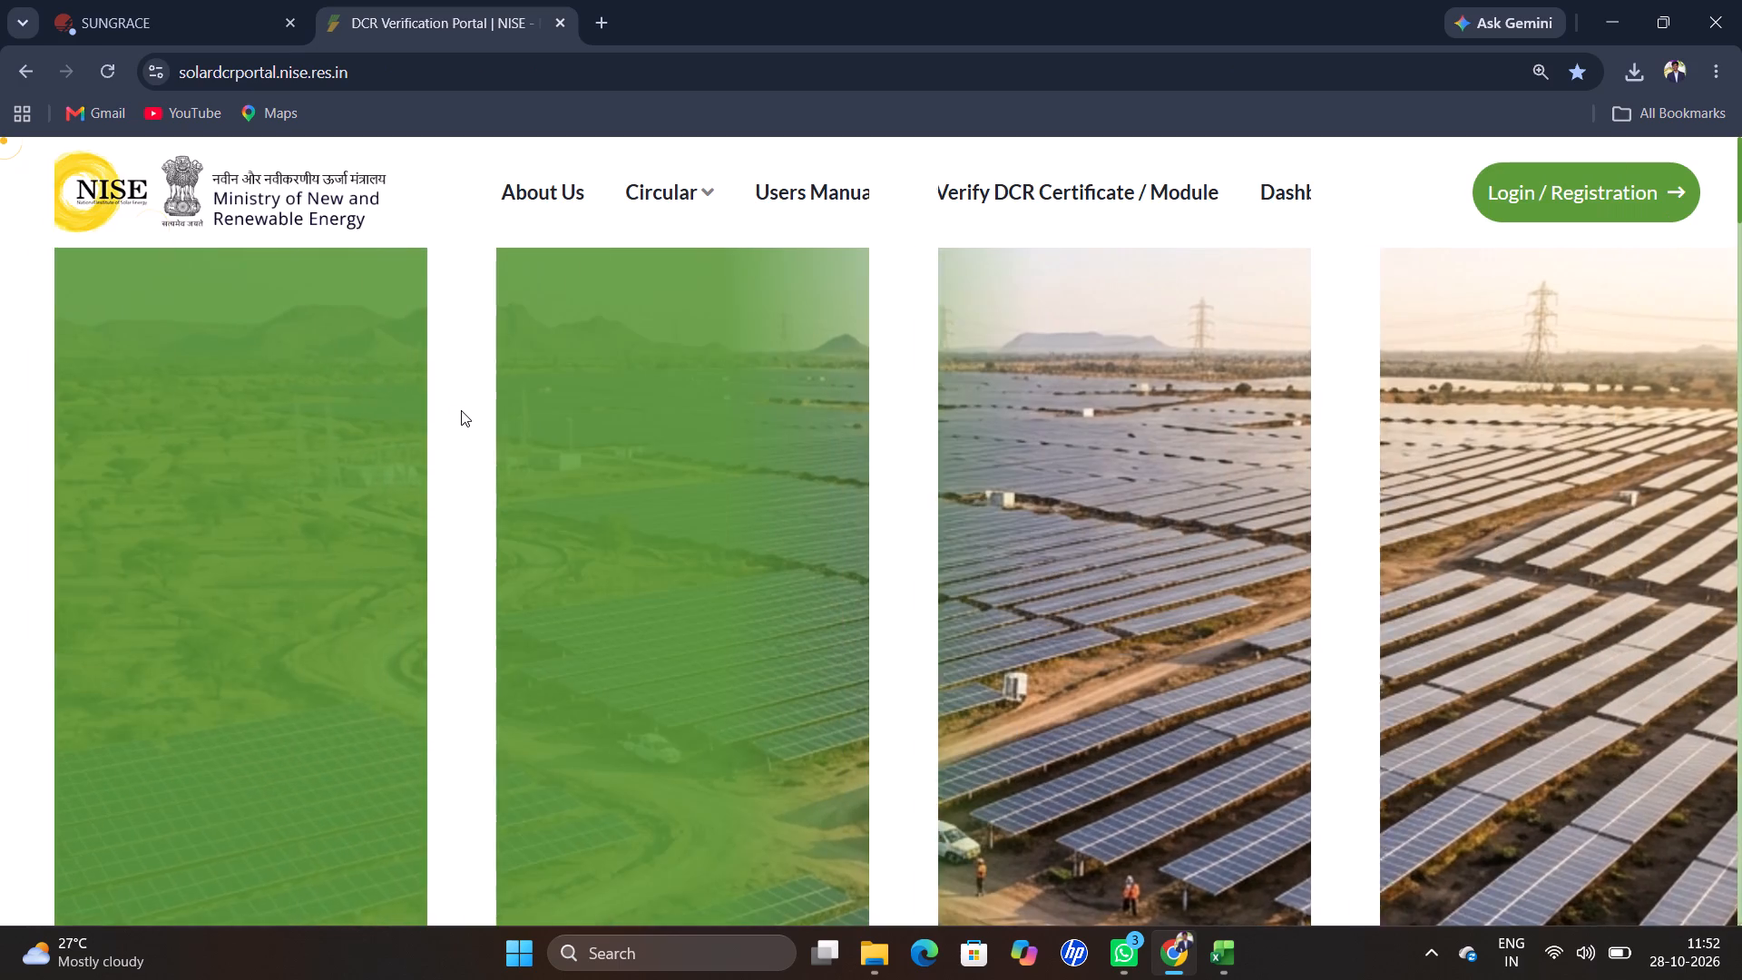
left_click(1499, 184)
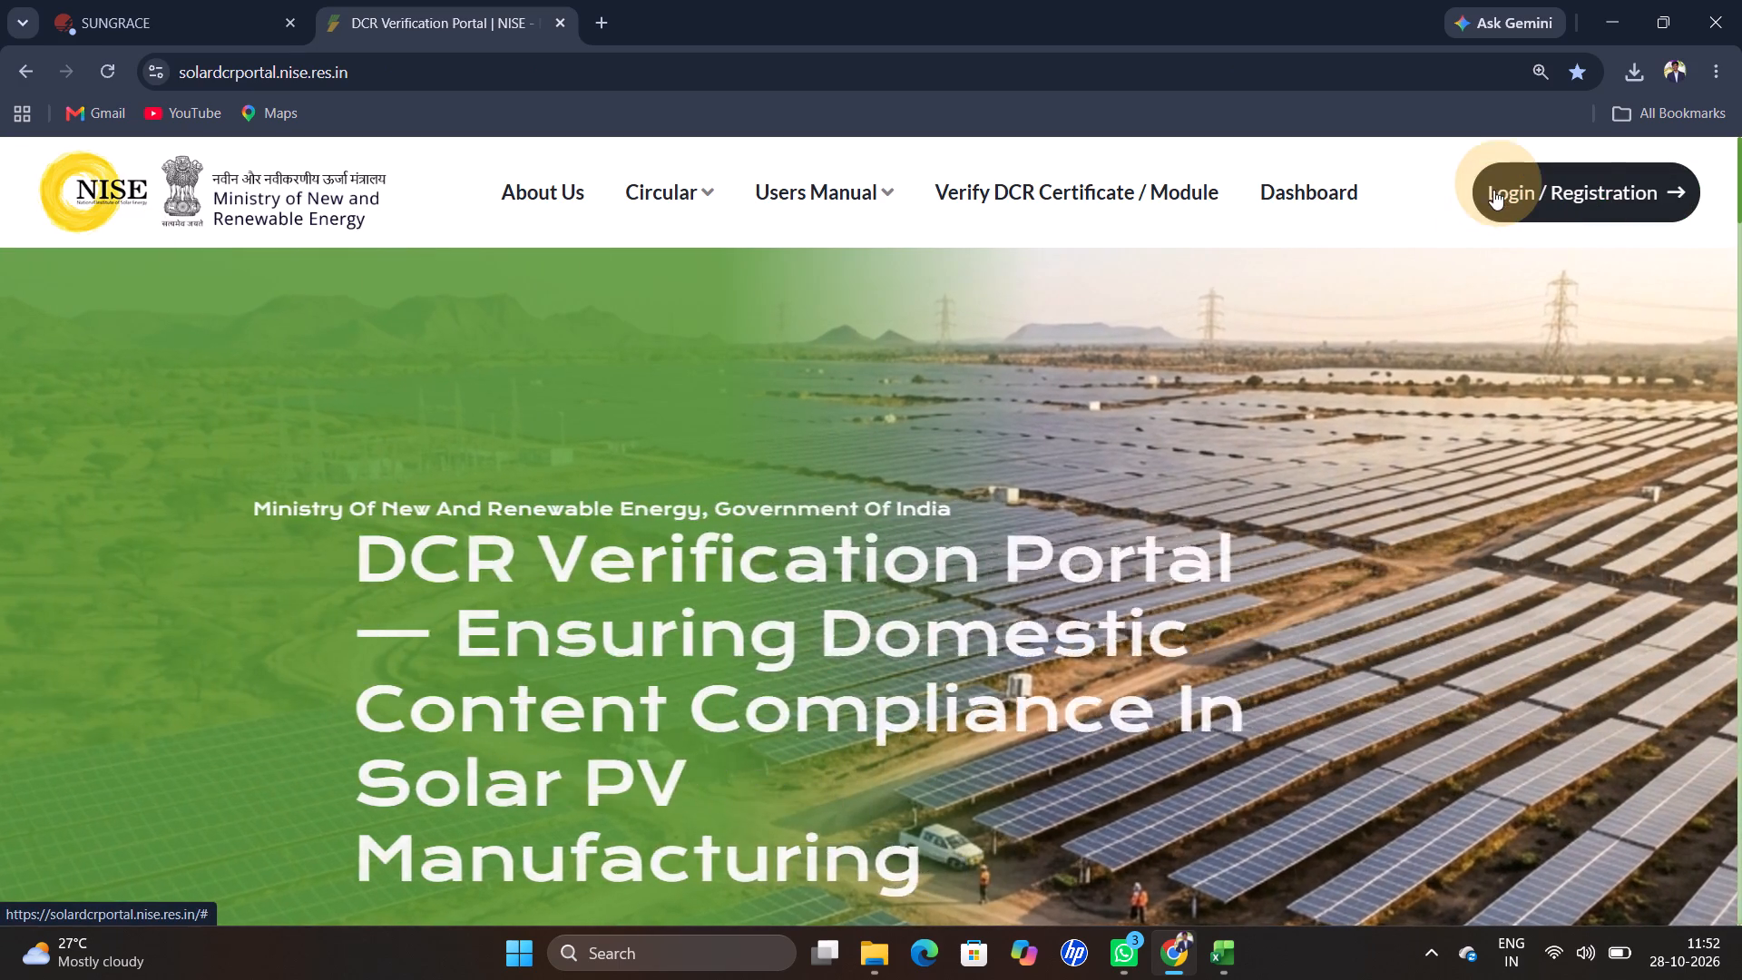